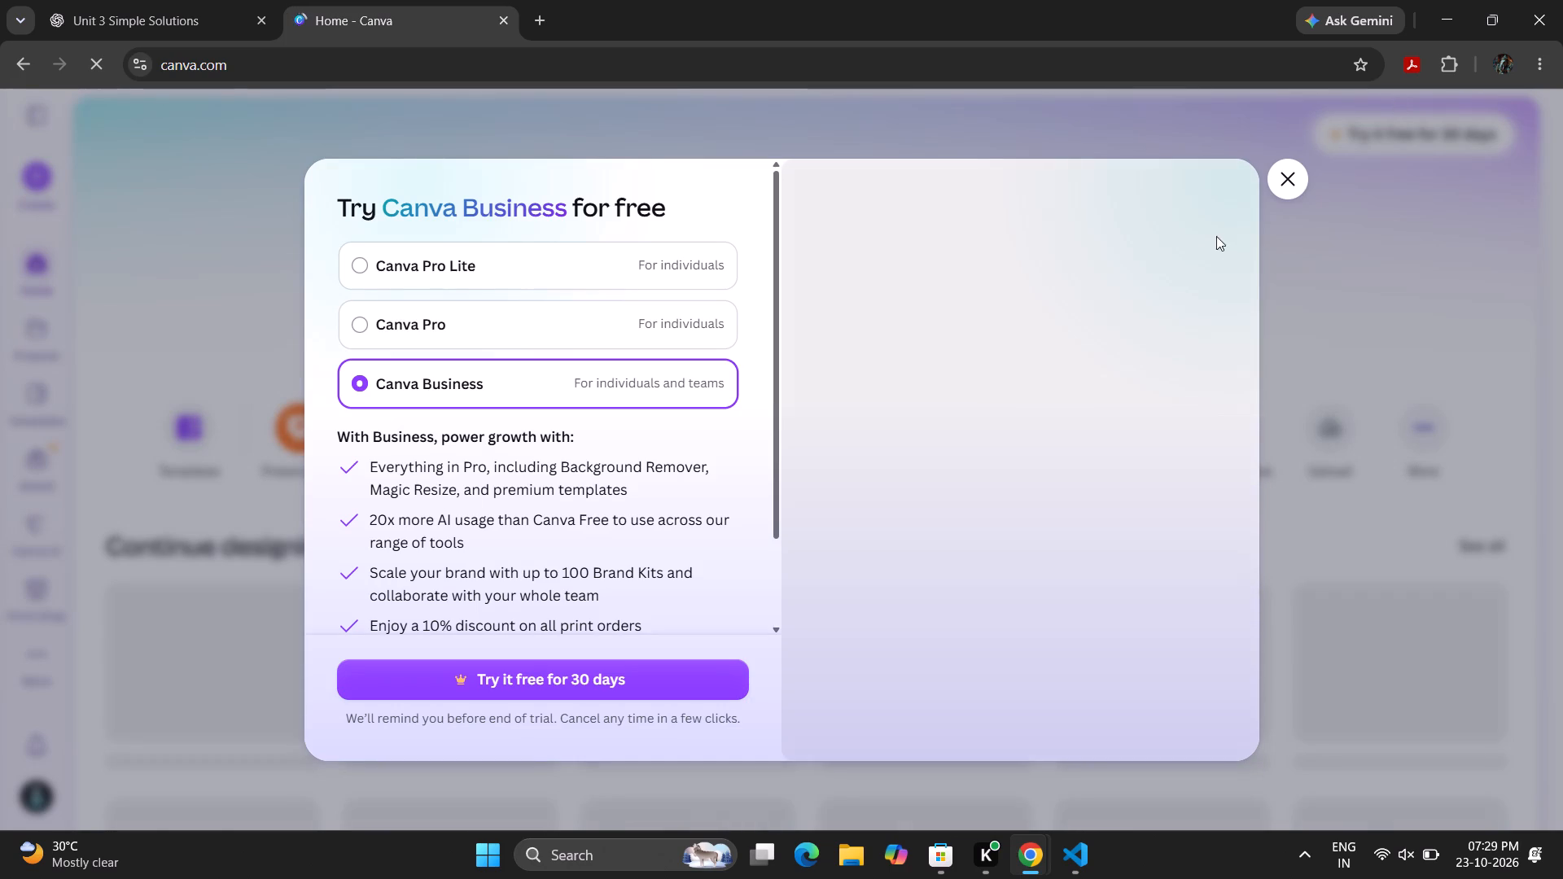
Dismiss the Canva Business free trial offer to reach the home page.
left_click(1285, 185)
left_click(1285, 185)
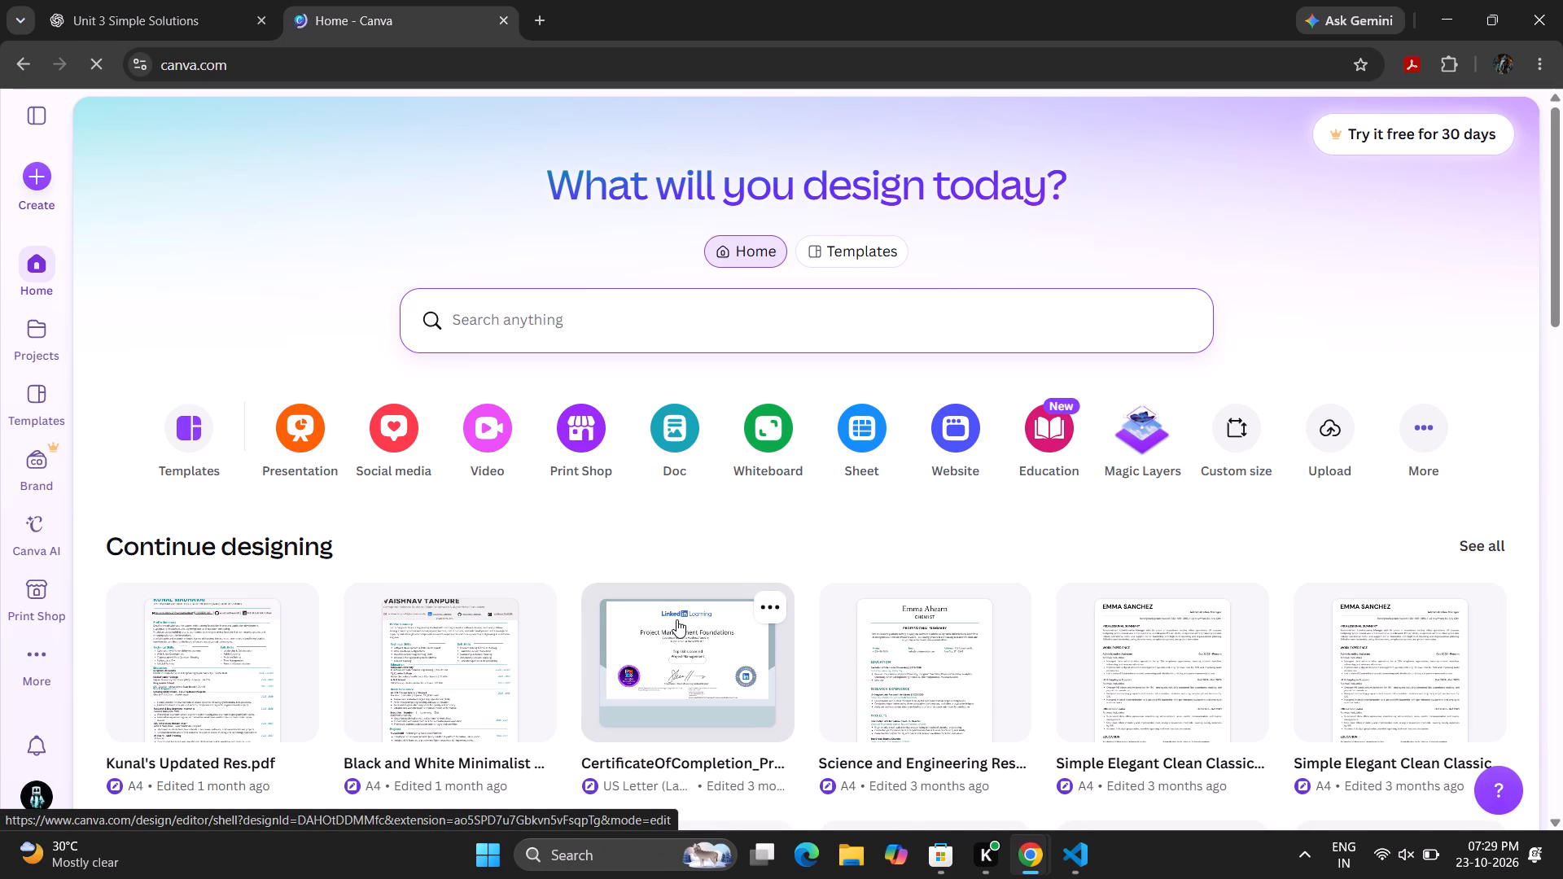
Look through the recent designs under Continue designing on the home page.
scroll(676, 619, "down", 4)
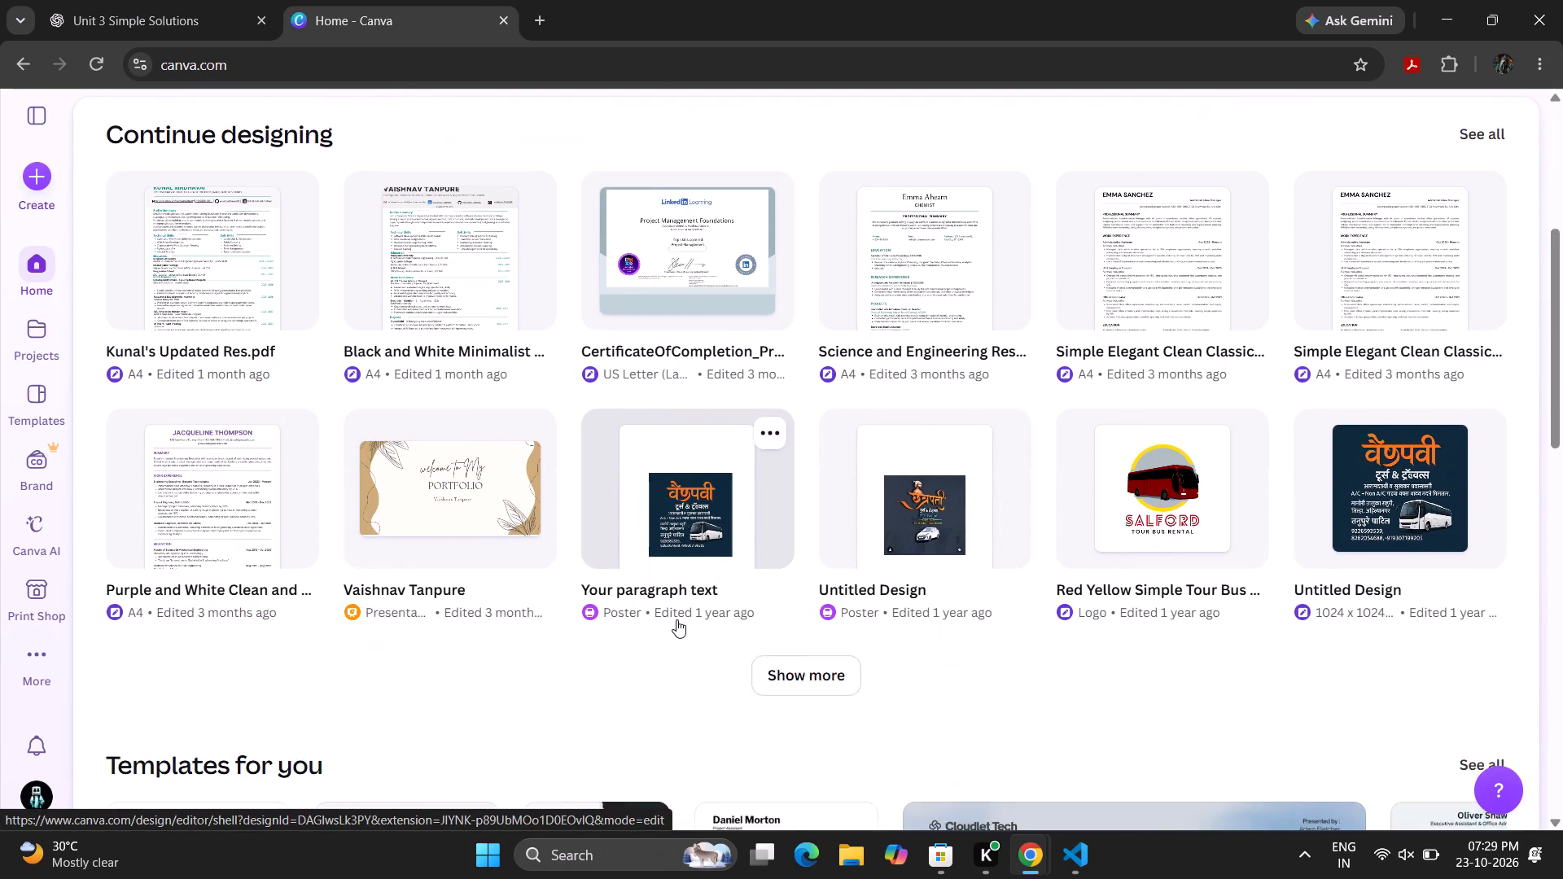
scroll(676, 619, "down", 1)
scroll(676, 619, "up", 3)
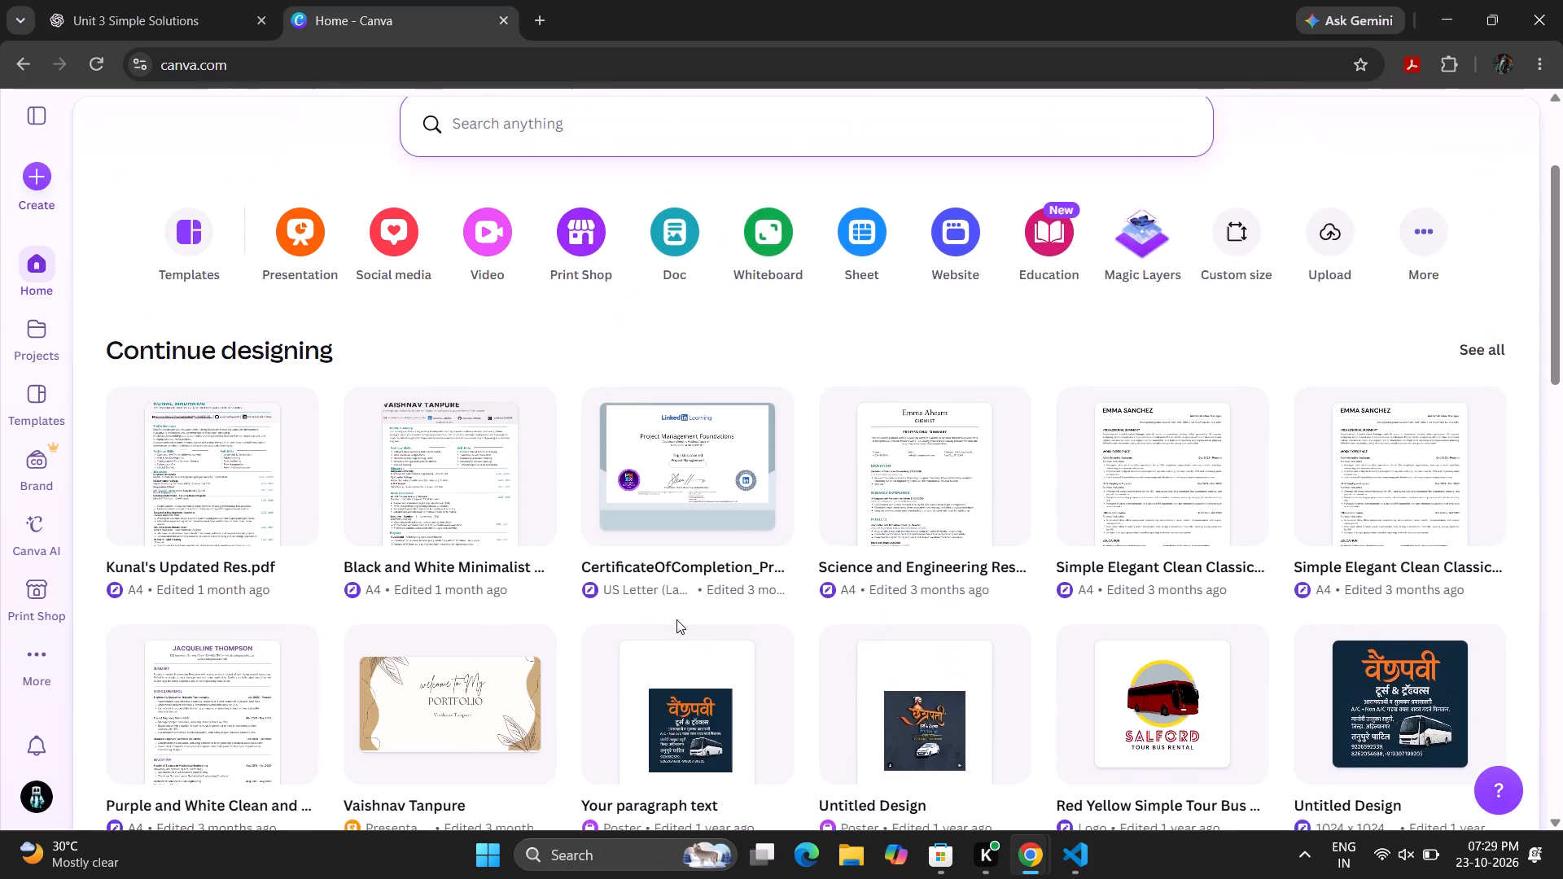
scroll(676, 619, "down", 1)
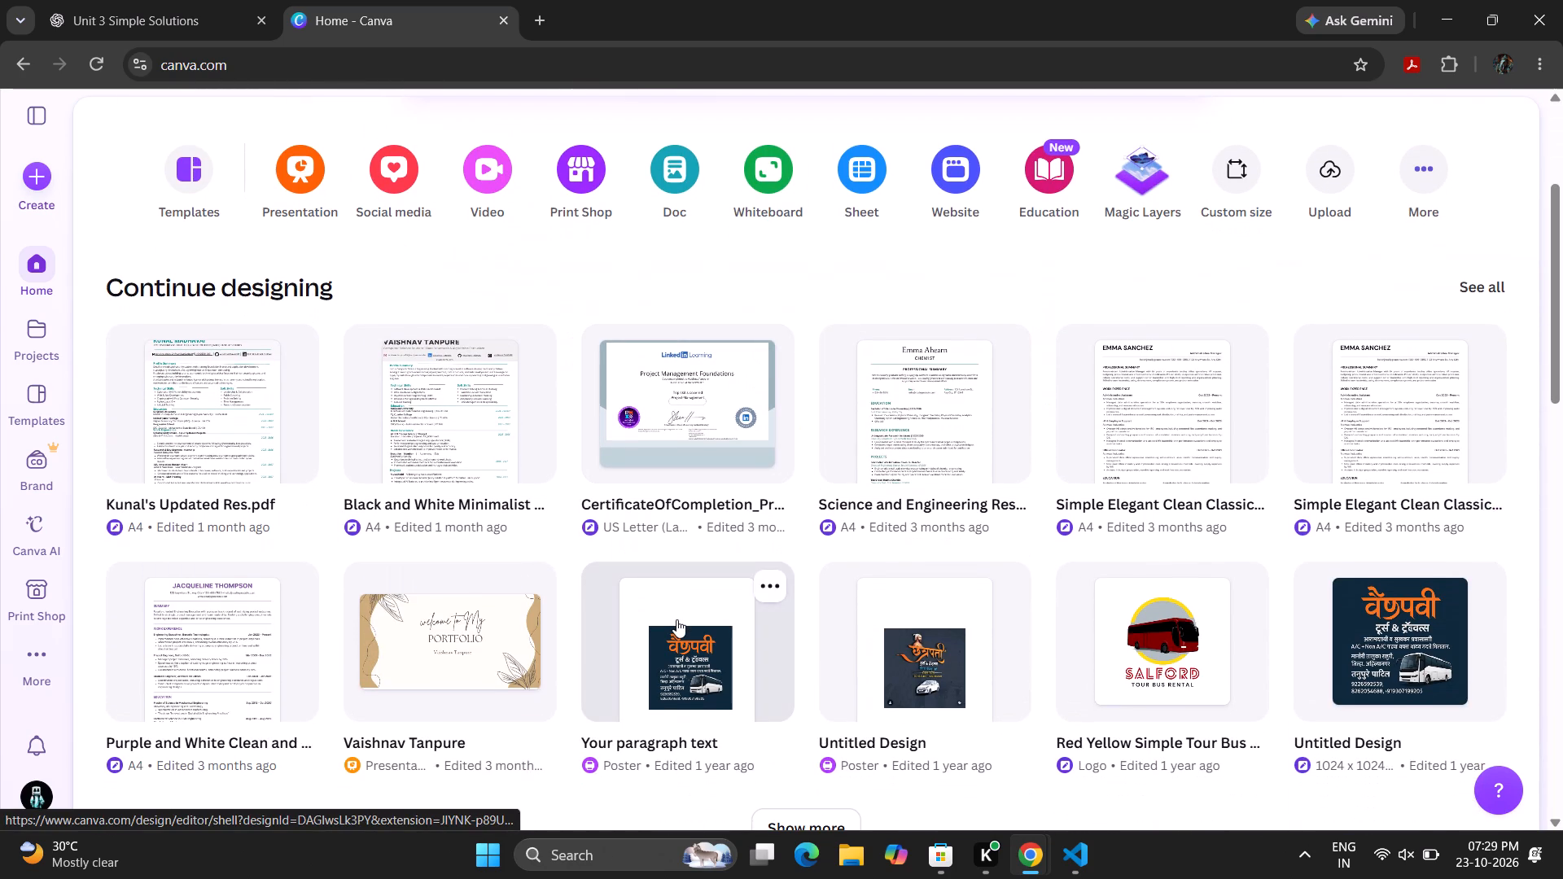
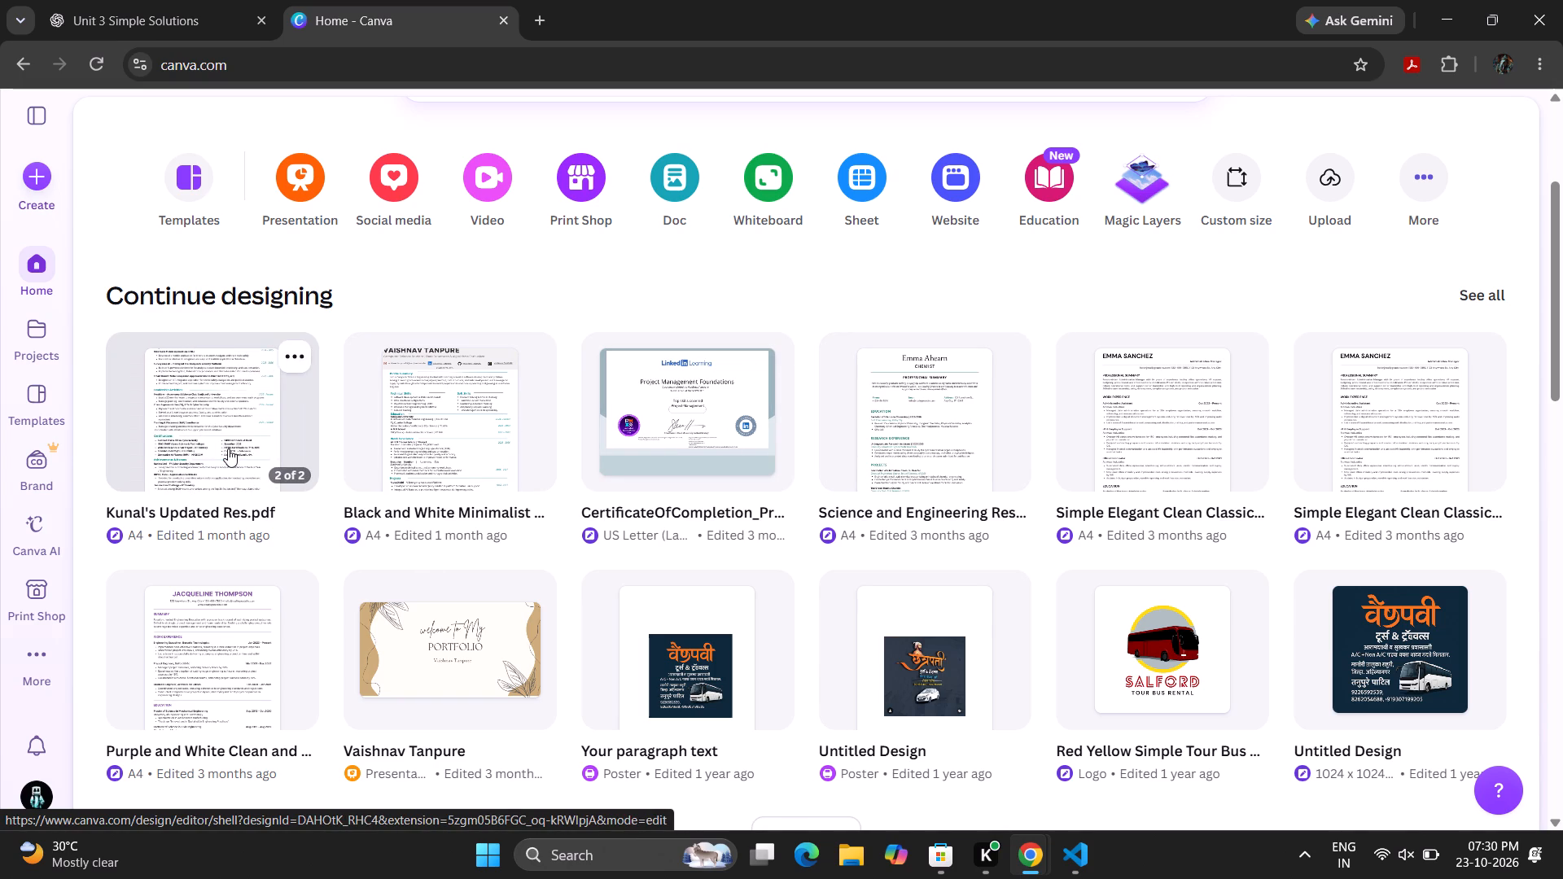
Open the Black and White Minimalist Professional Accountant Resume design and look over its page.
left_click(486, 444)
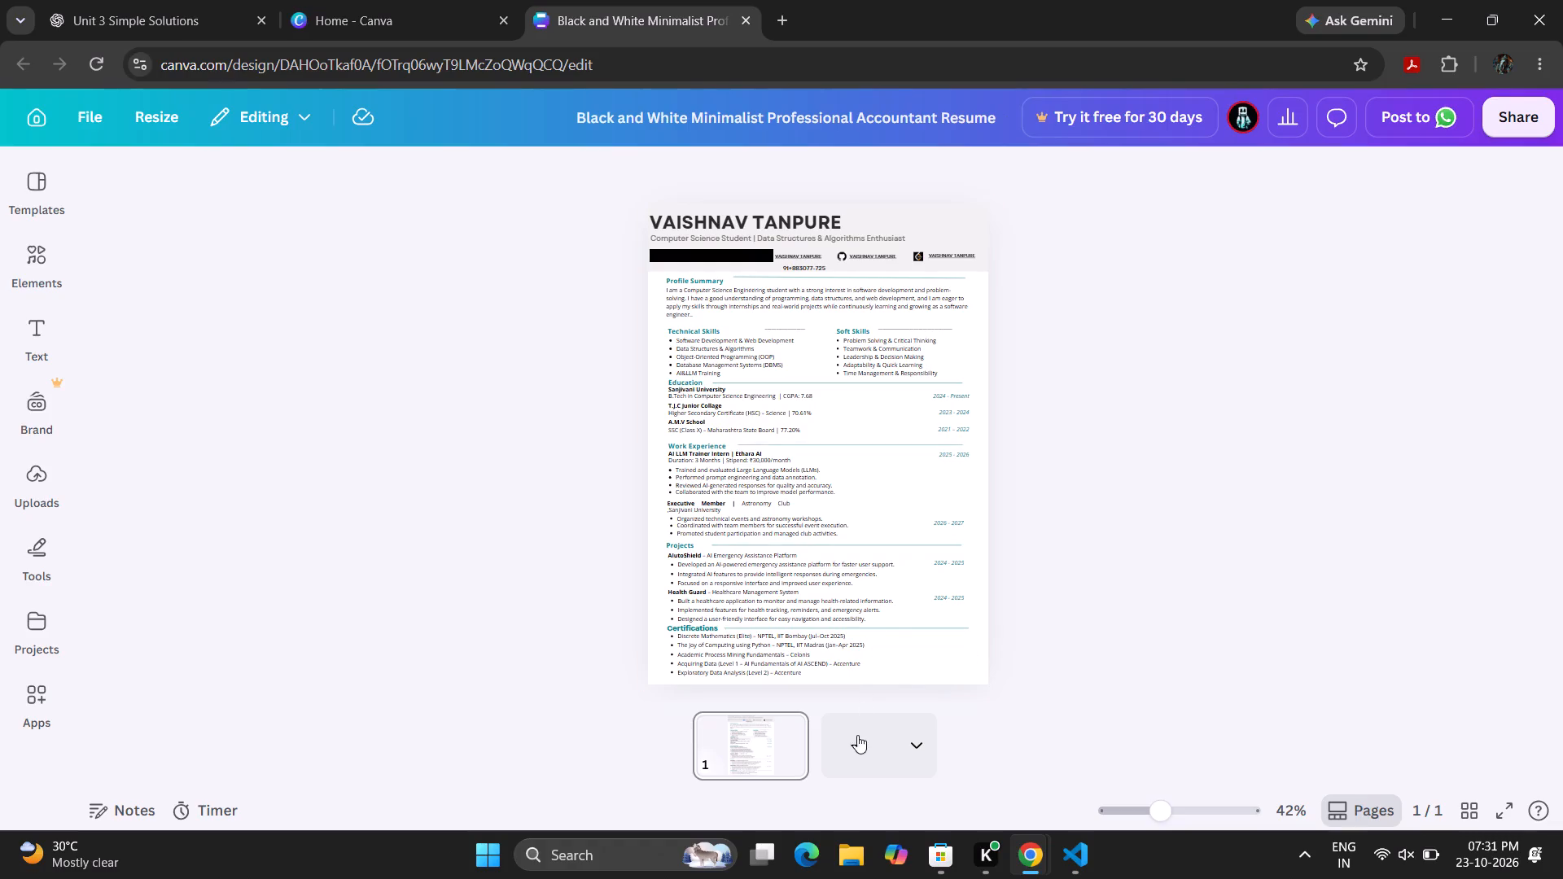
left_click(969, 555)
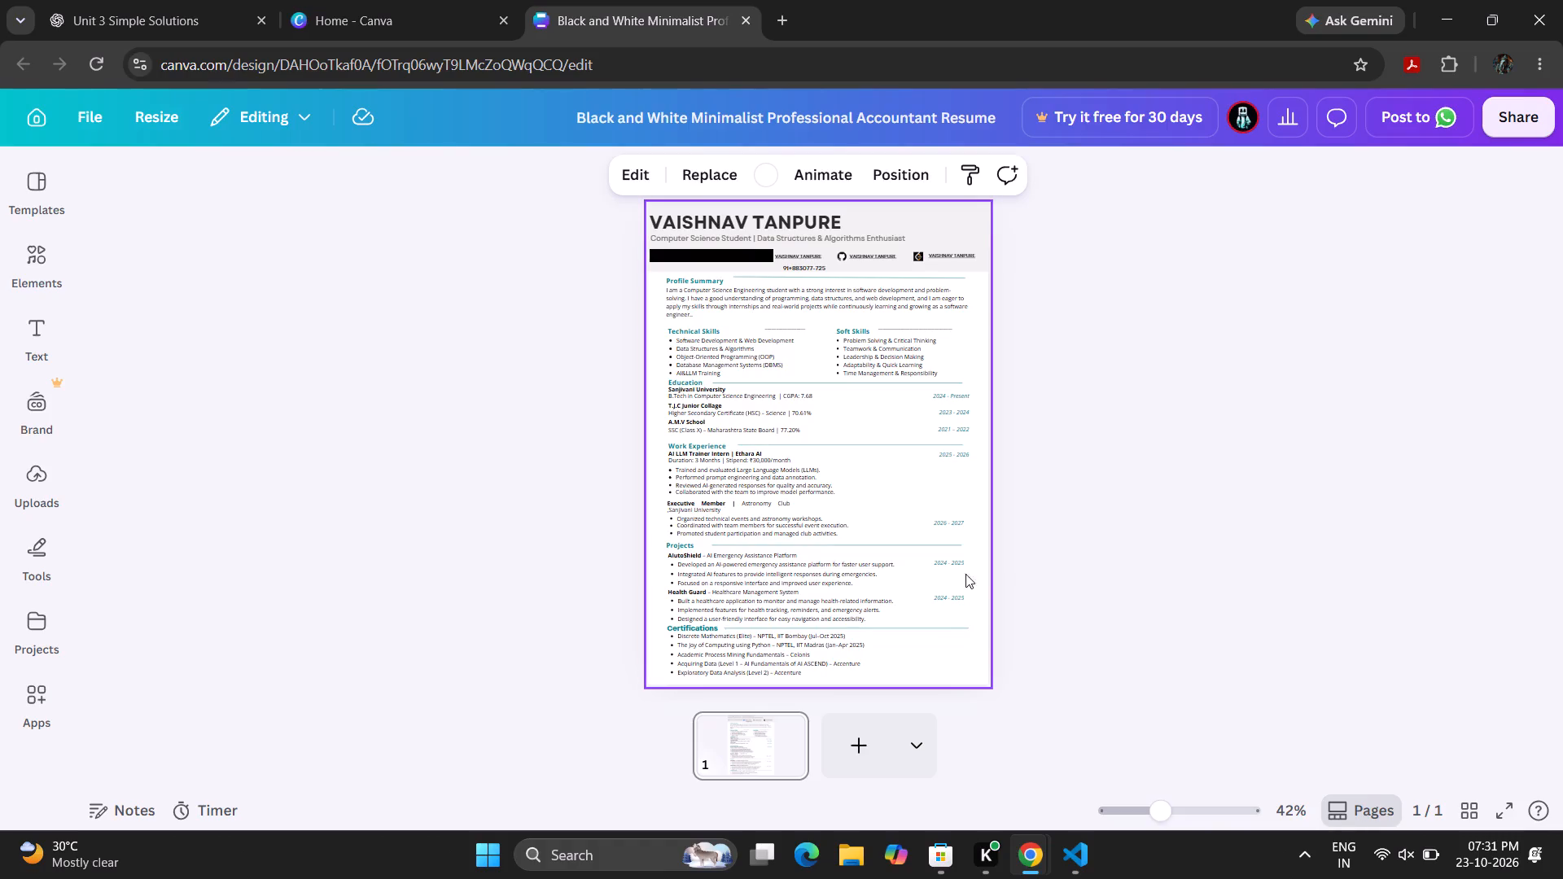
left_click(20, 59)
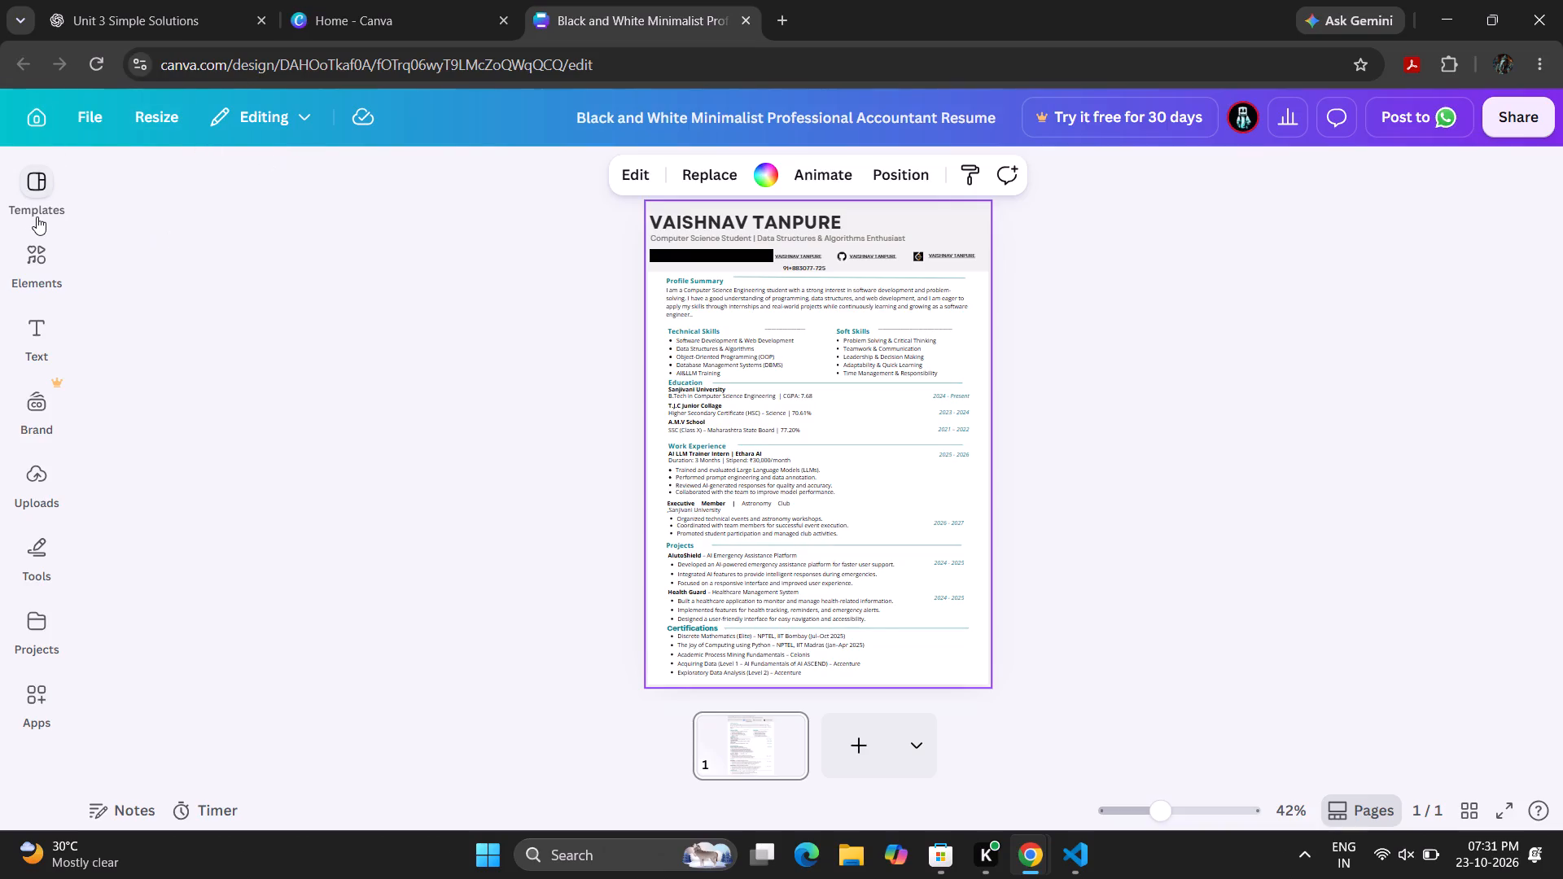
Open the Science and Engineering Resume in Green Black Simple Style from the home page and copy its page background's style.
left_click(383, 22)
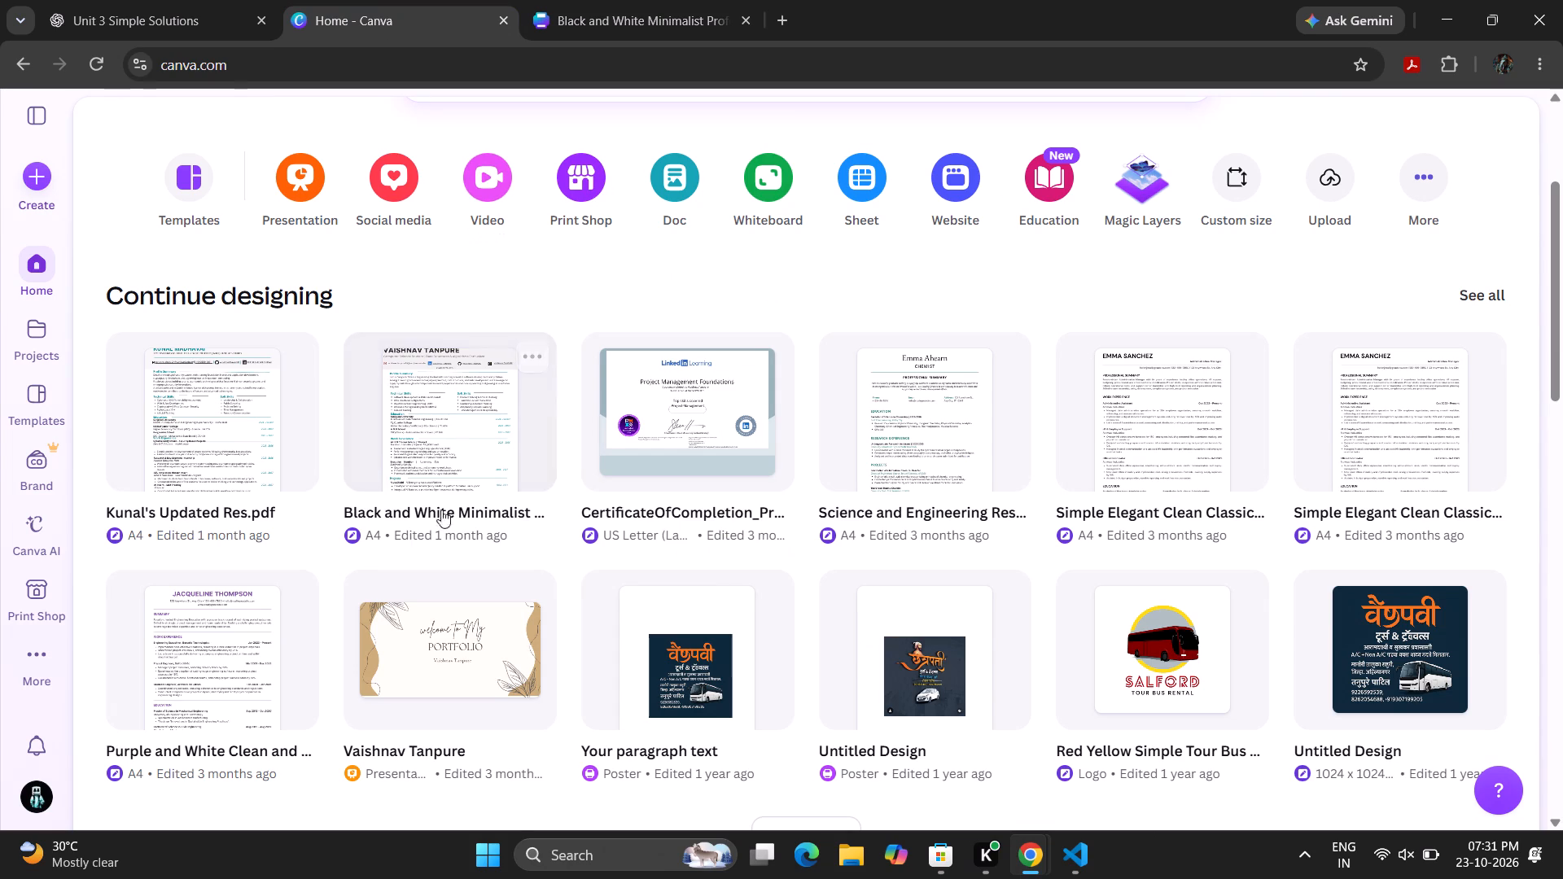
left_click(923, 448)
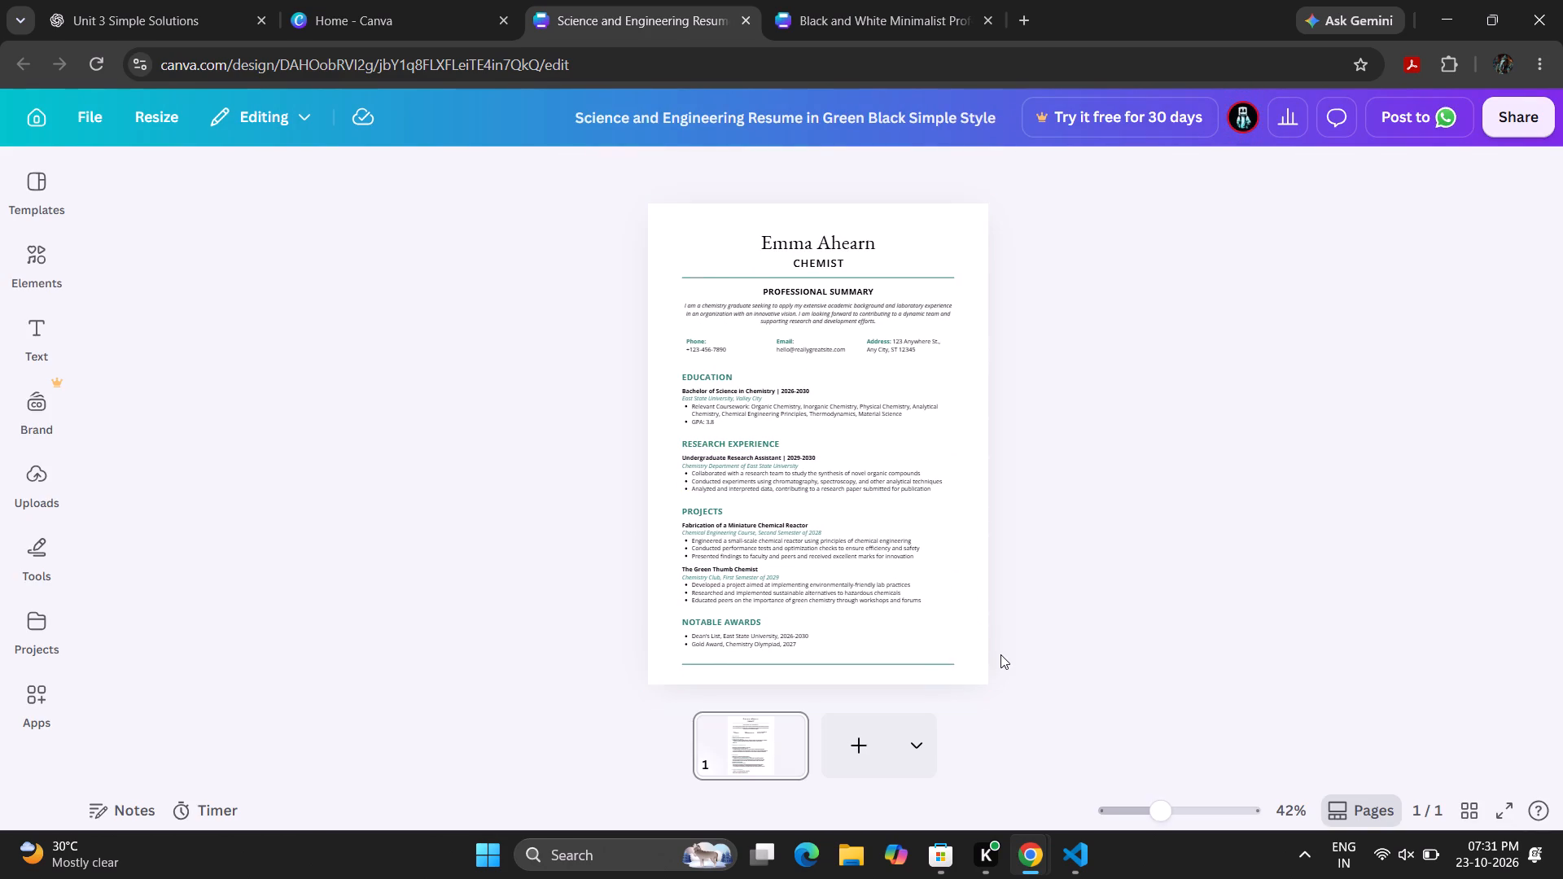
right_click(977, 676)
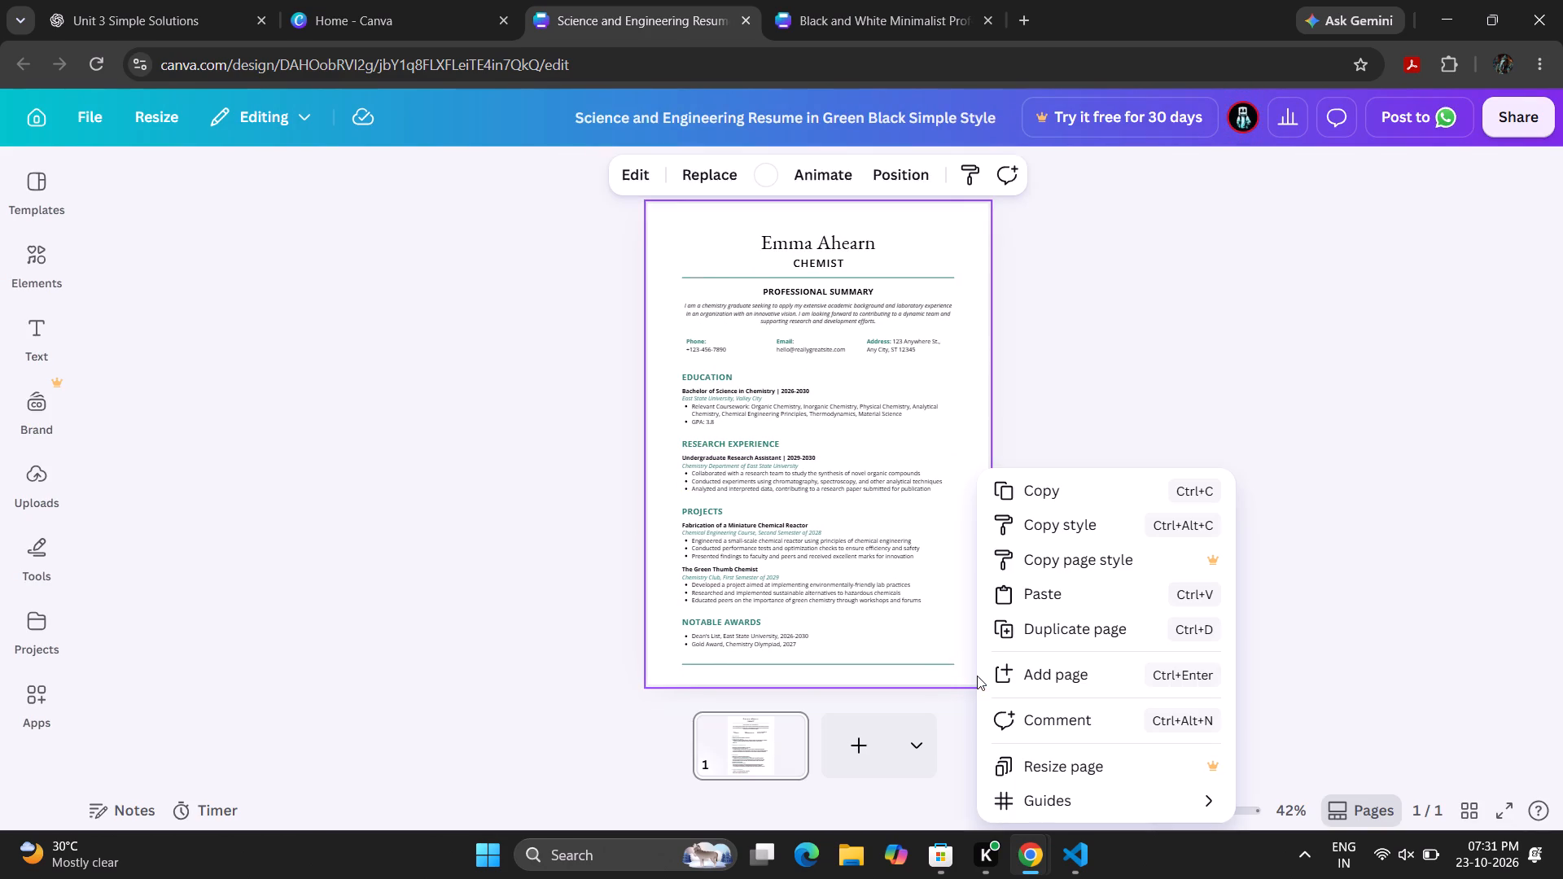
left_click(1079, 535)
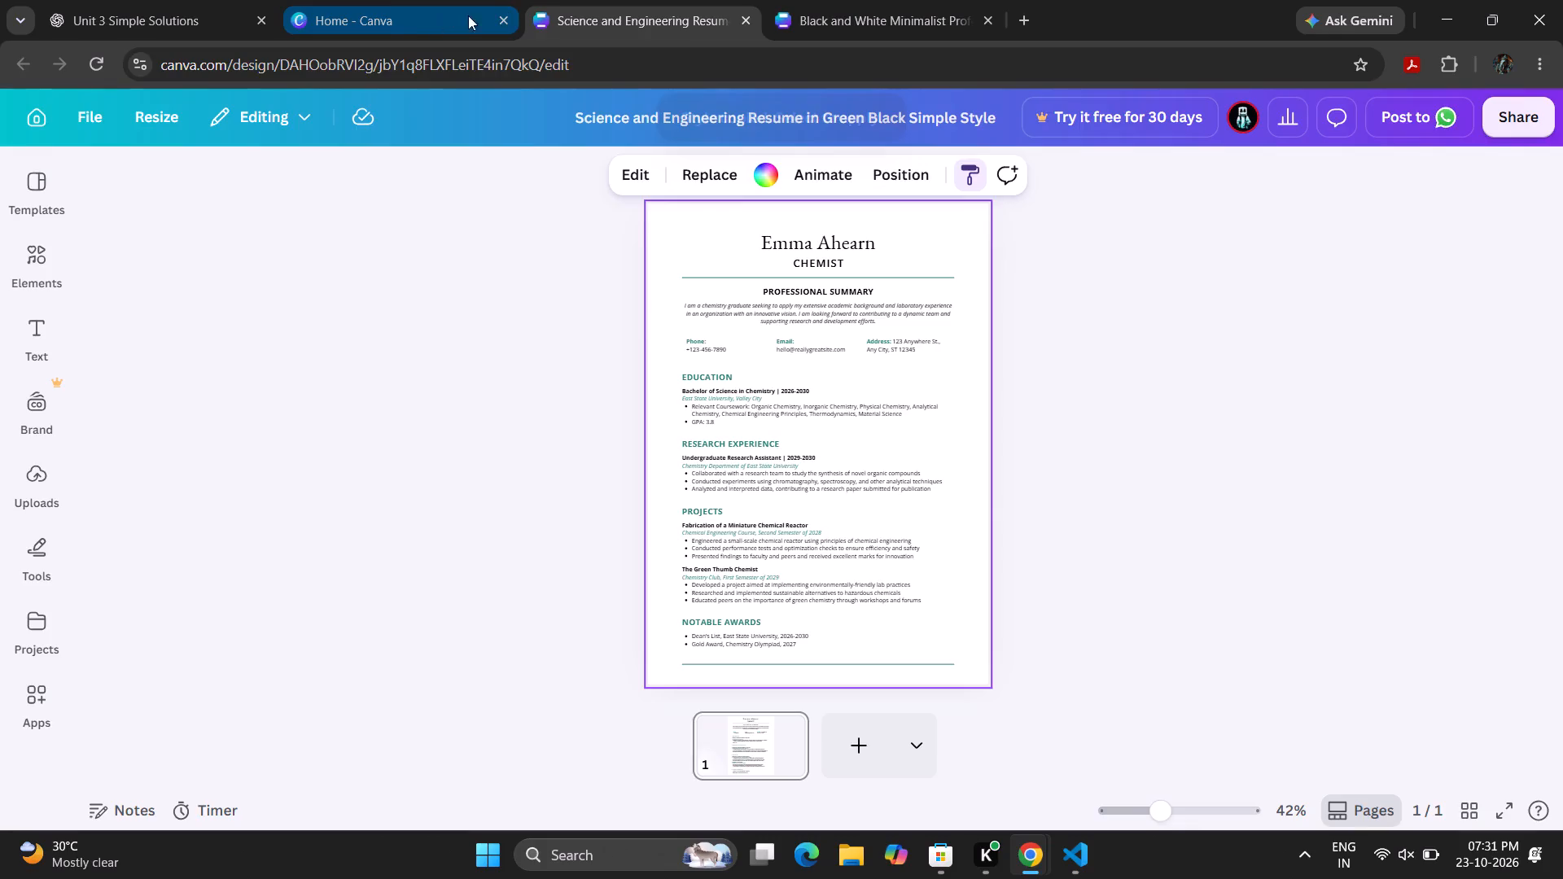
Return to the home page and reopen the Black and White Minimalist Professional Accountant Resume design.
left_click(415, 12)
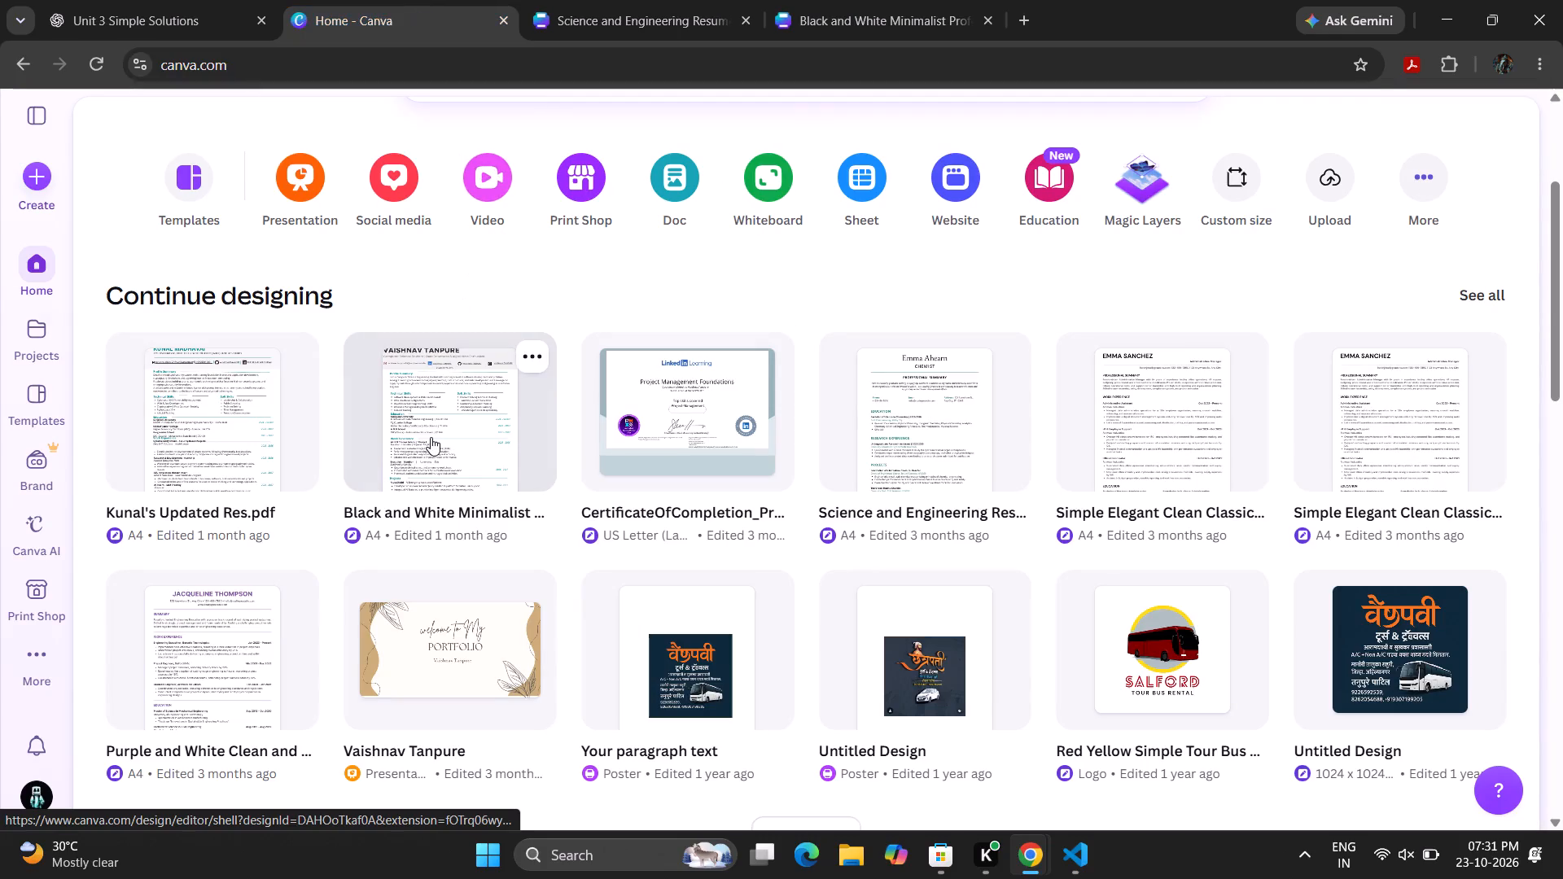
double_click(431, 437)
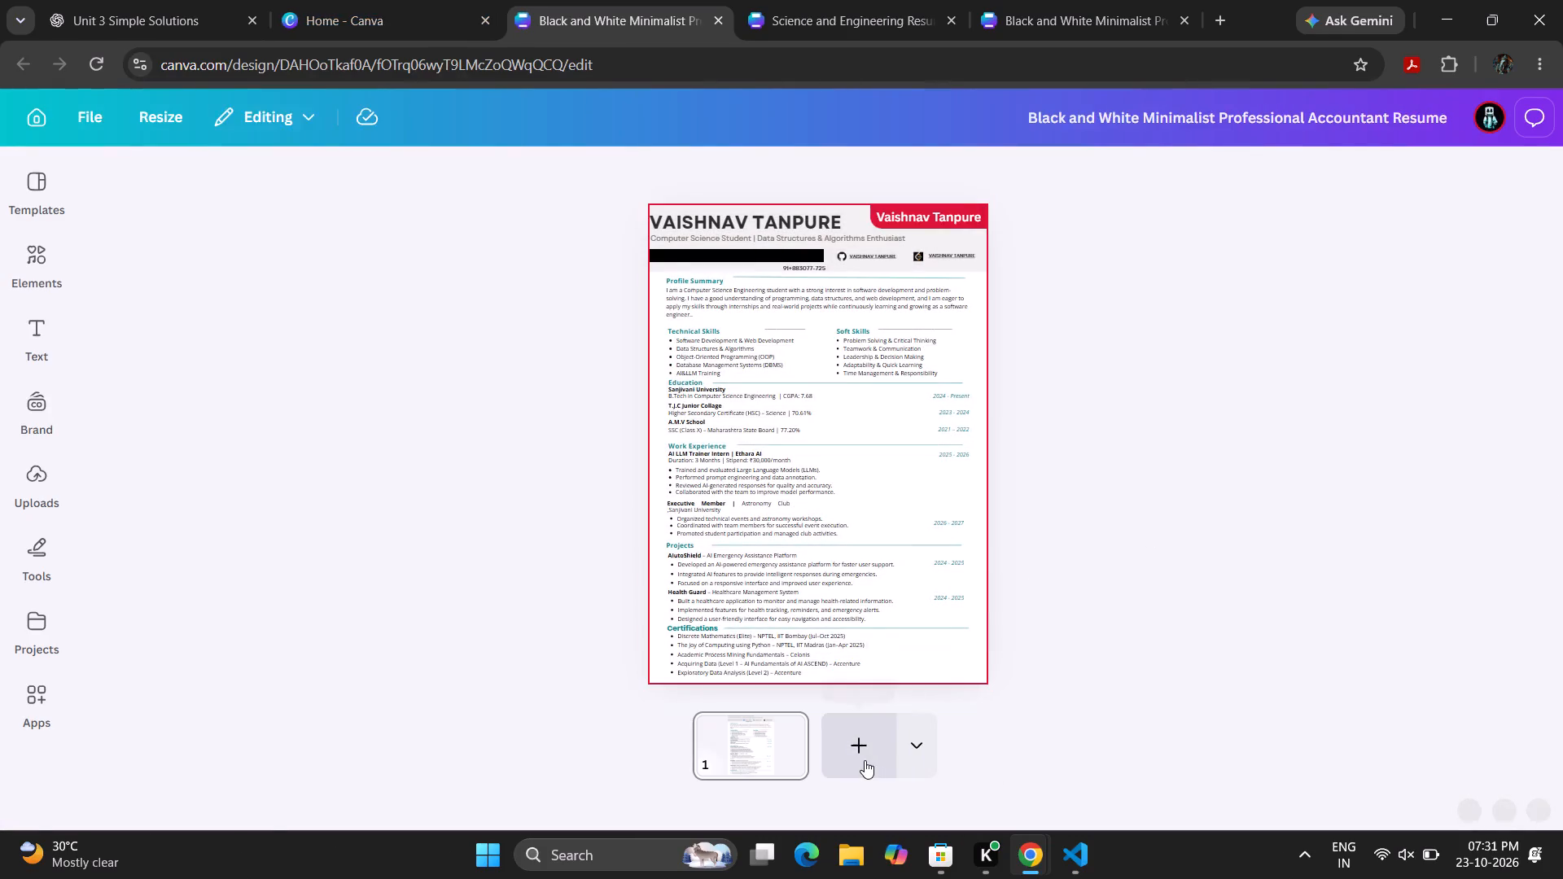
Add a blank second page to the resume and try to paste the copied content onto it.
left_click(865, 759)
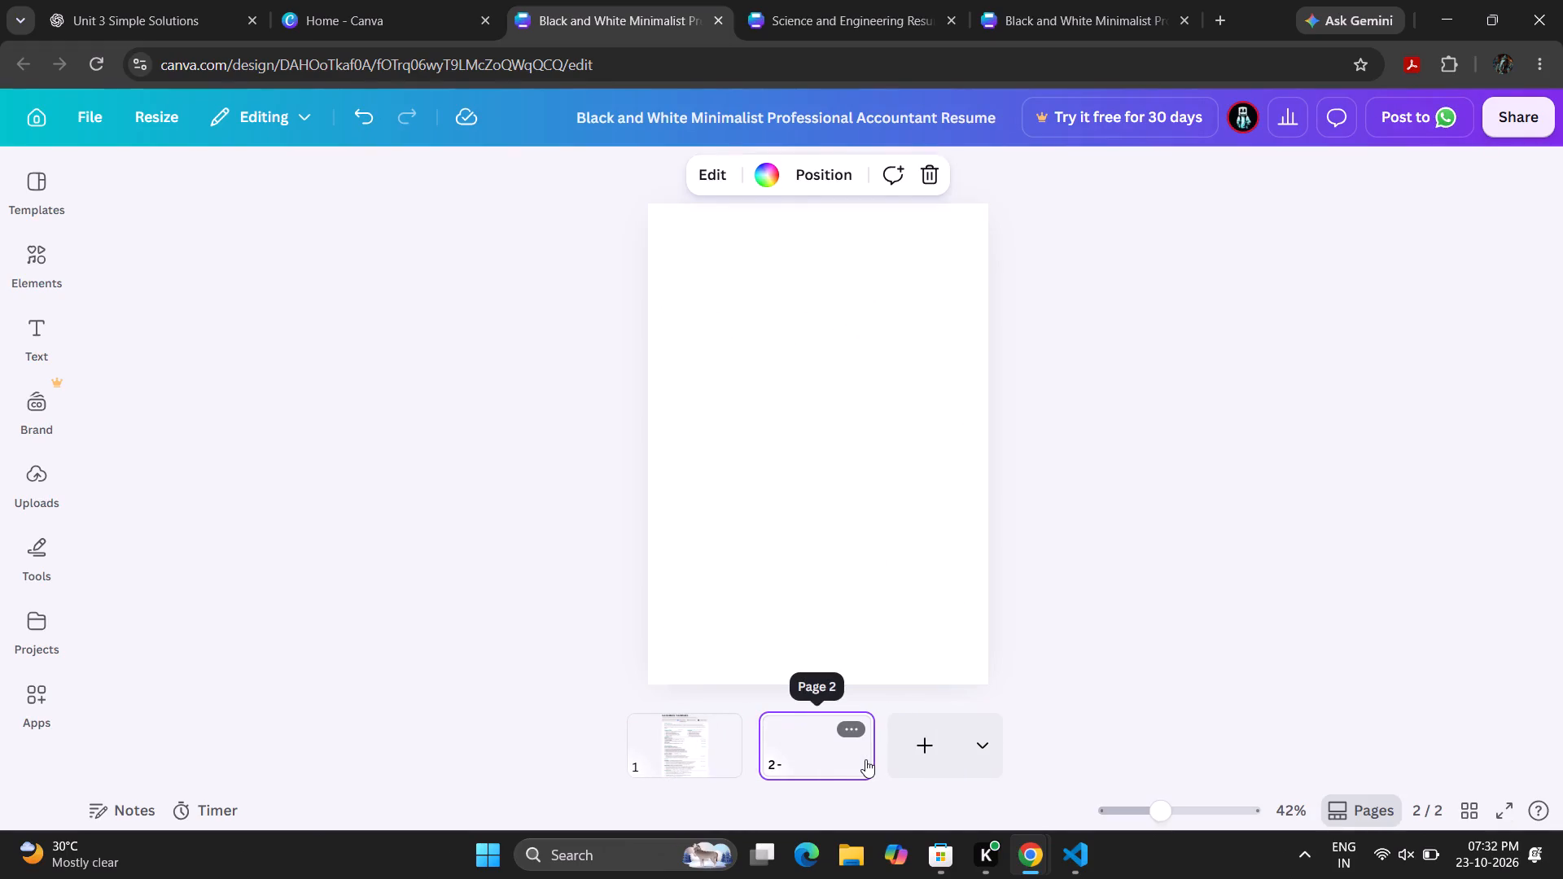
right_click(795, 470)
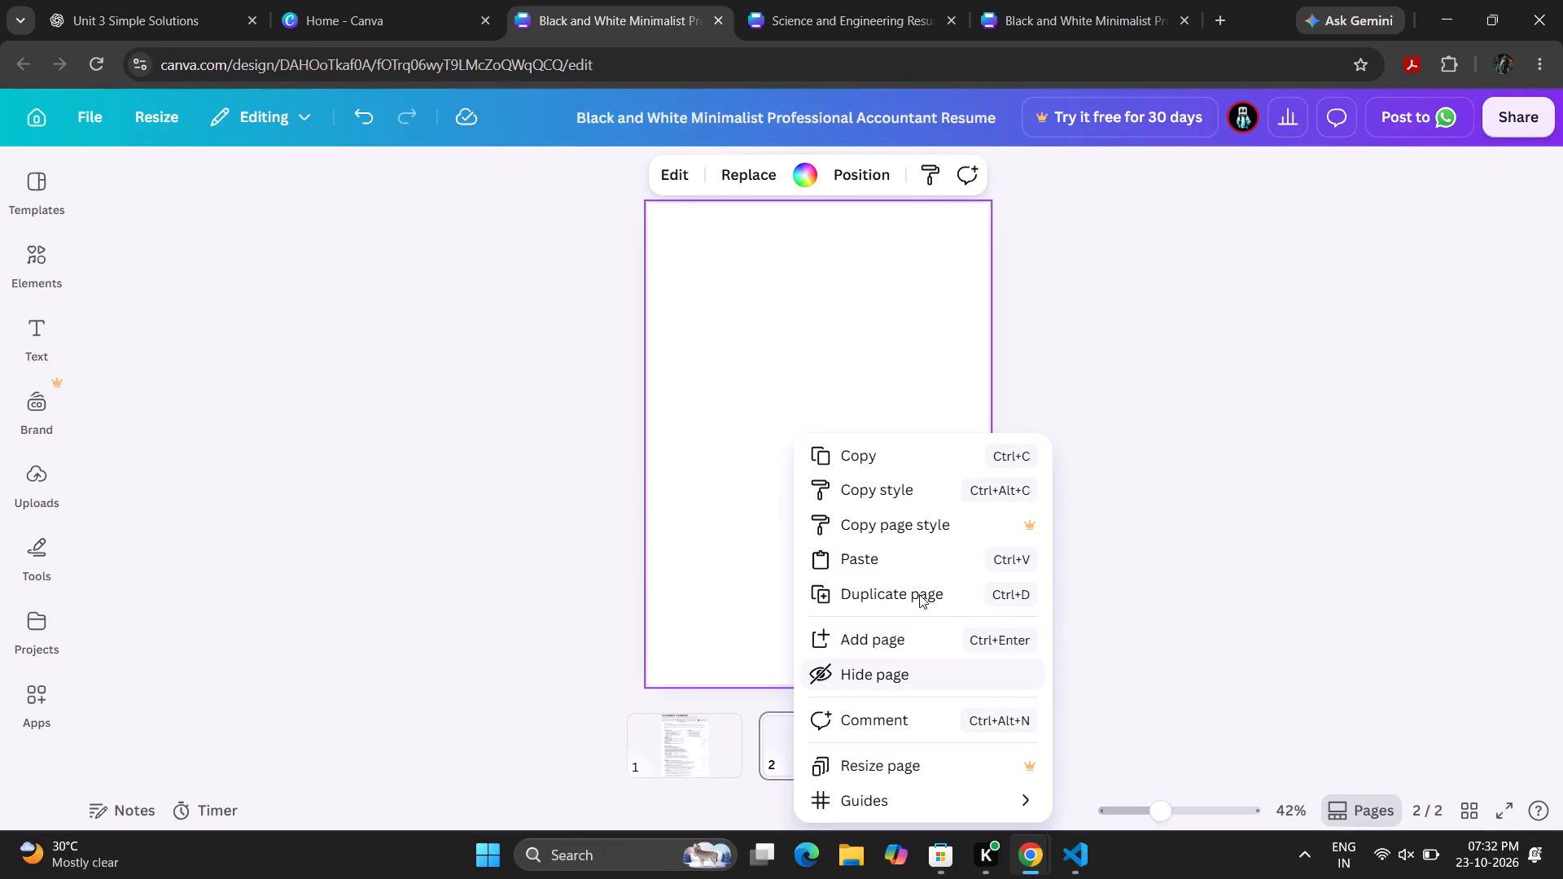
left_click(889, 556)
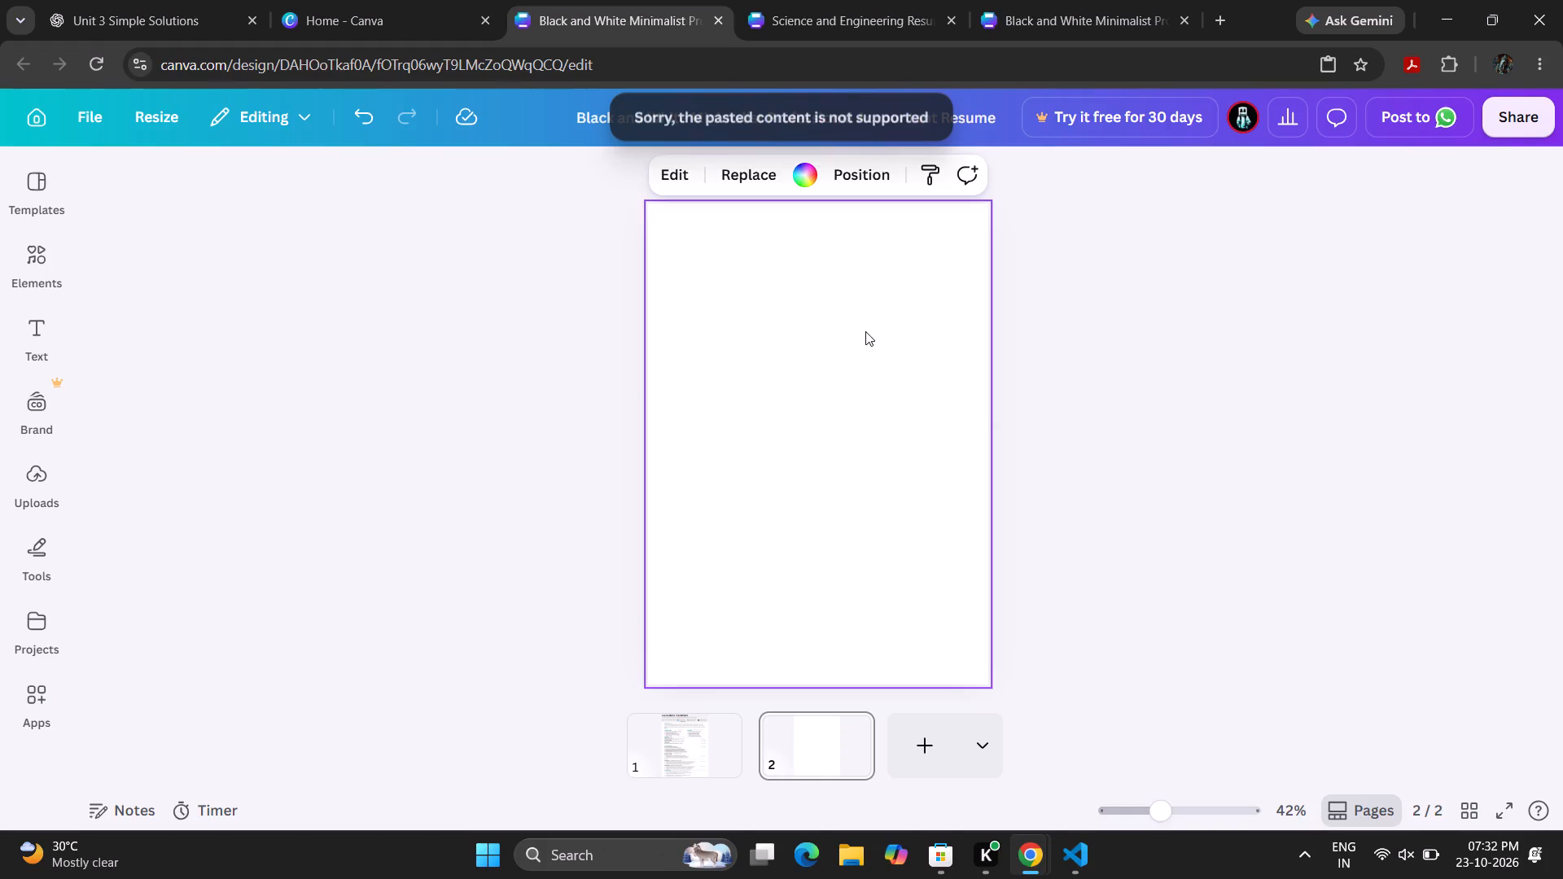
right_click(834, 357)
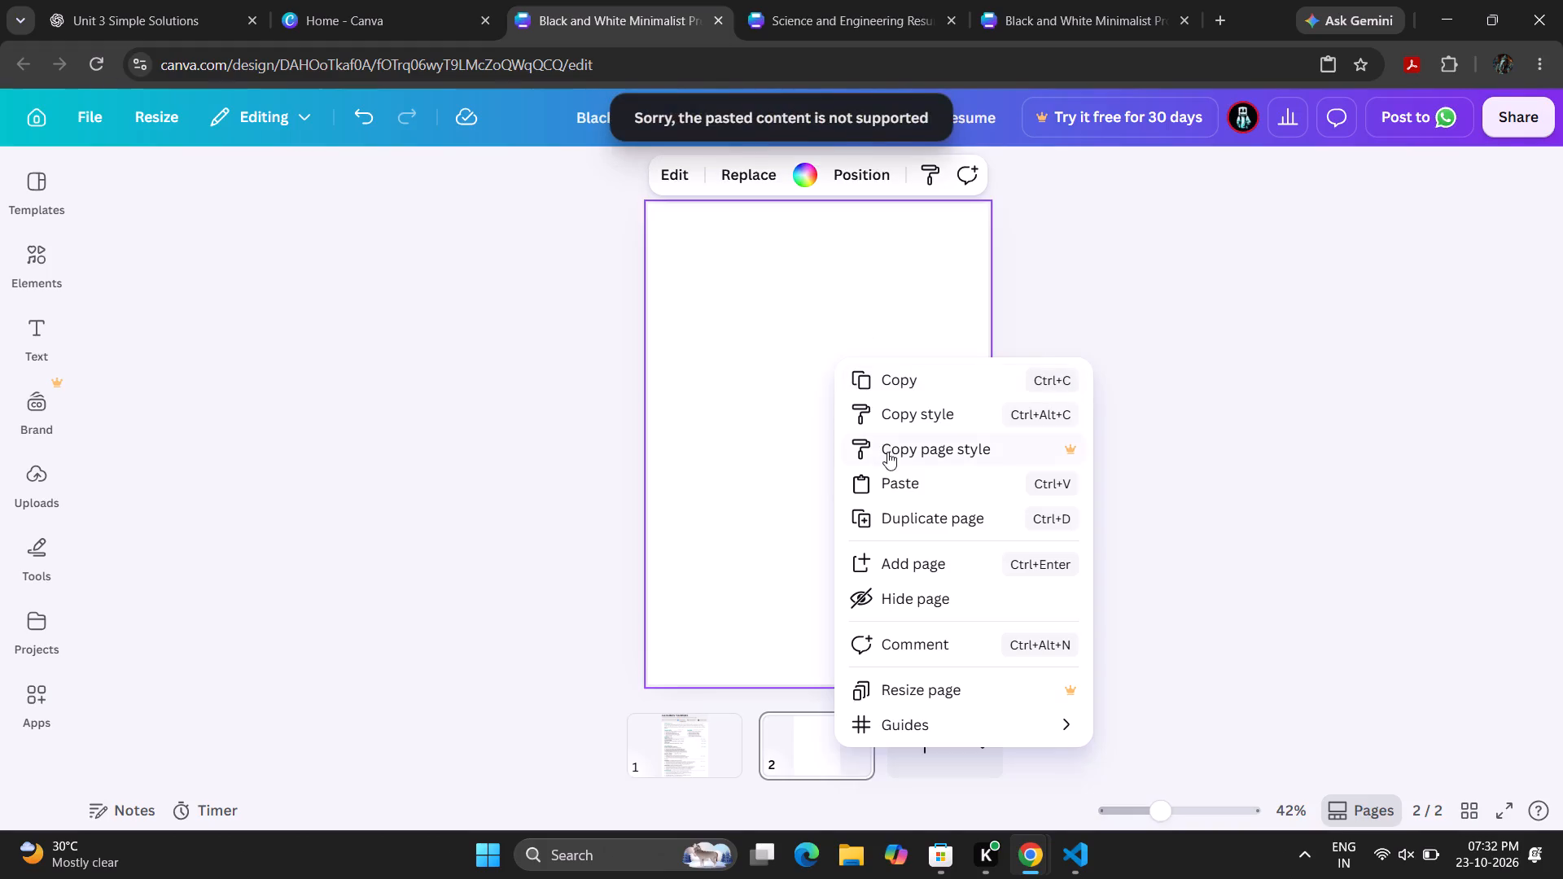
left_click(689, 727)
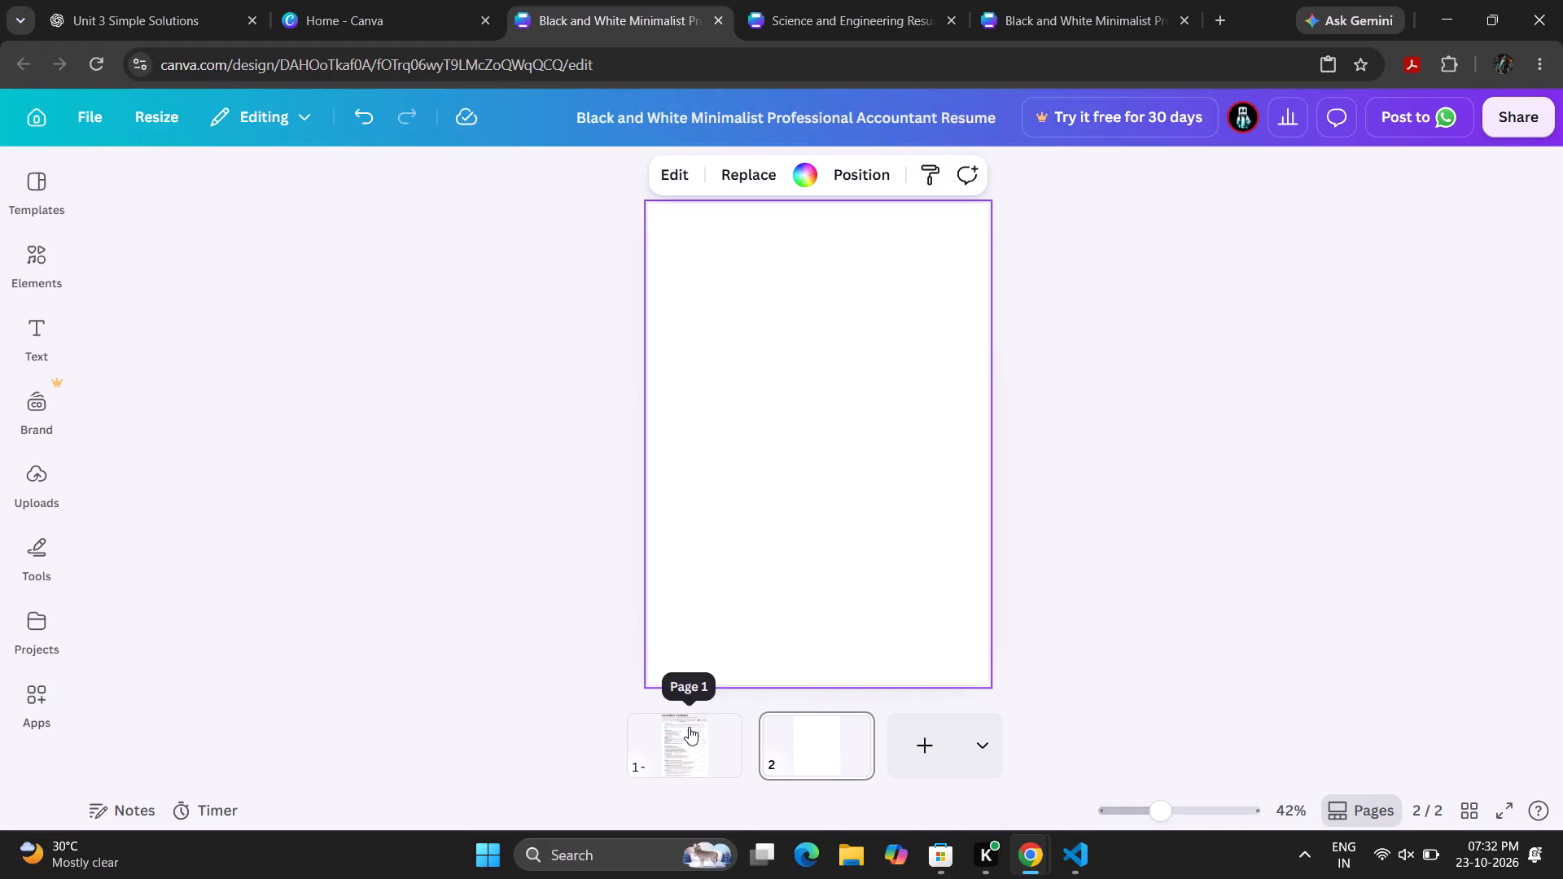
Duplicate page 1 of the resume and compare the copy with the original.
left_click(685, 737)
right_click(685, 737)
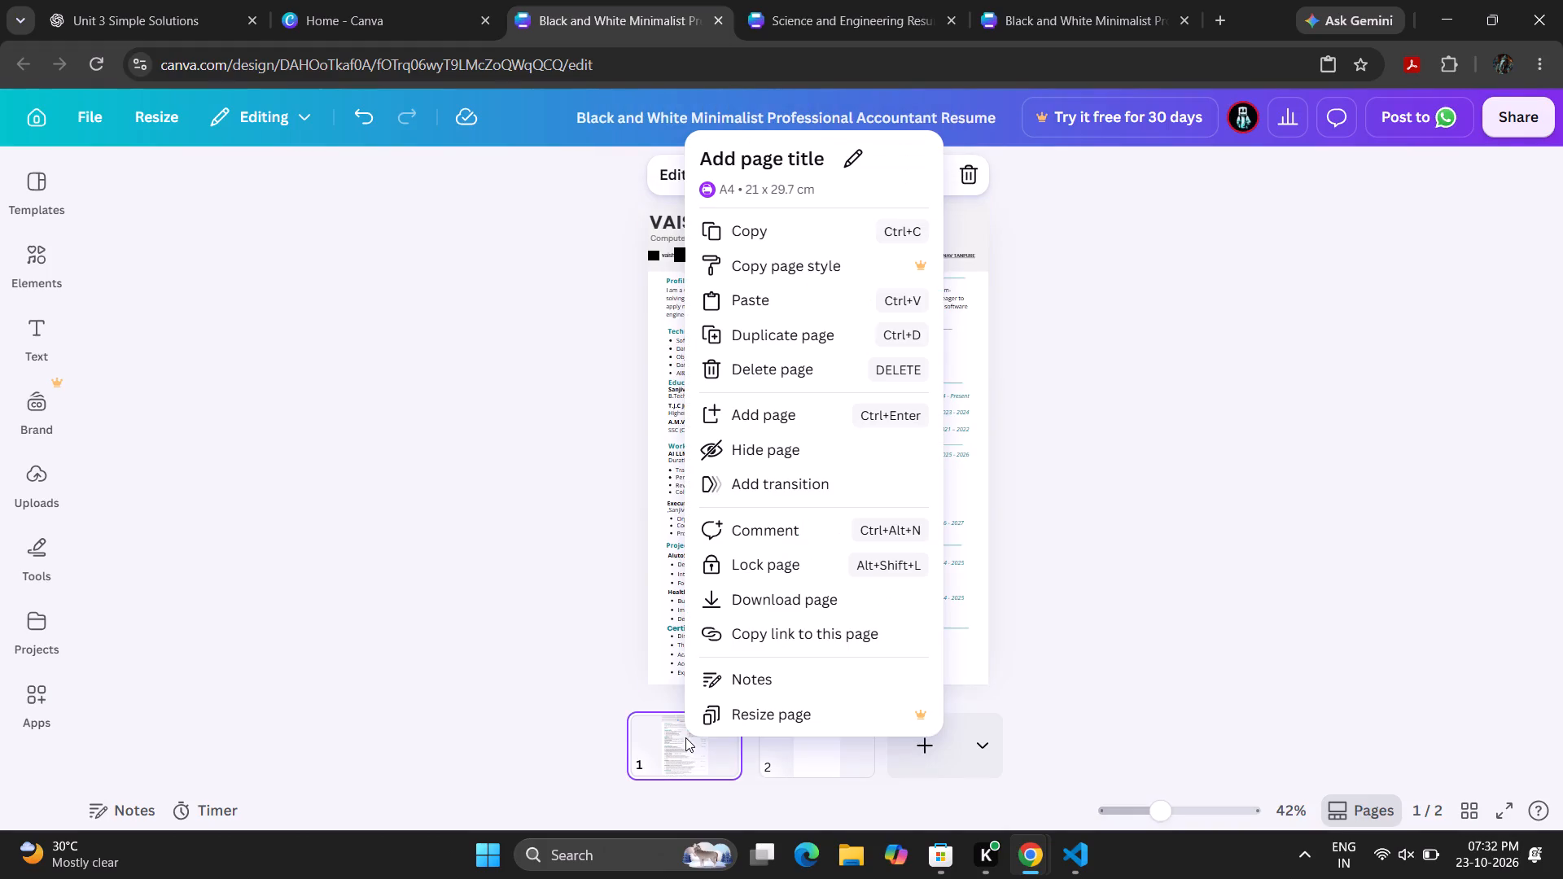
left_click(784, 335)
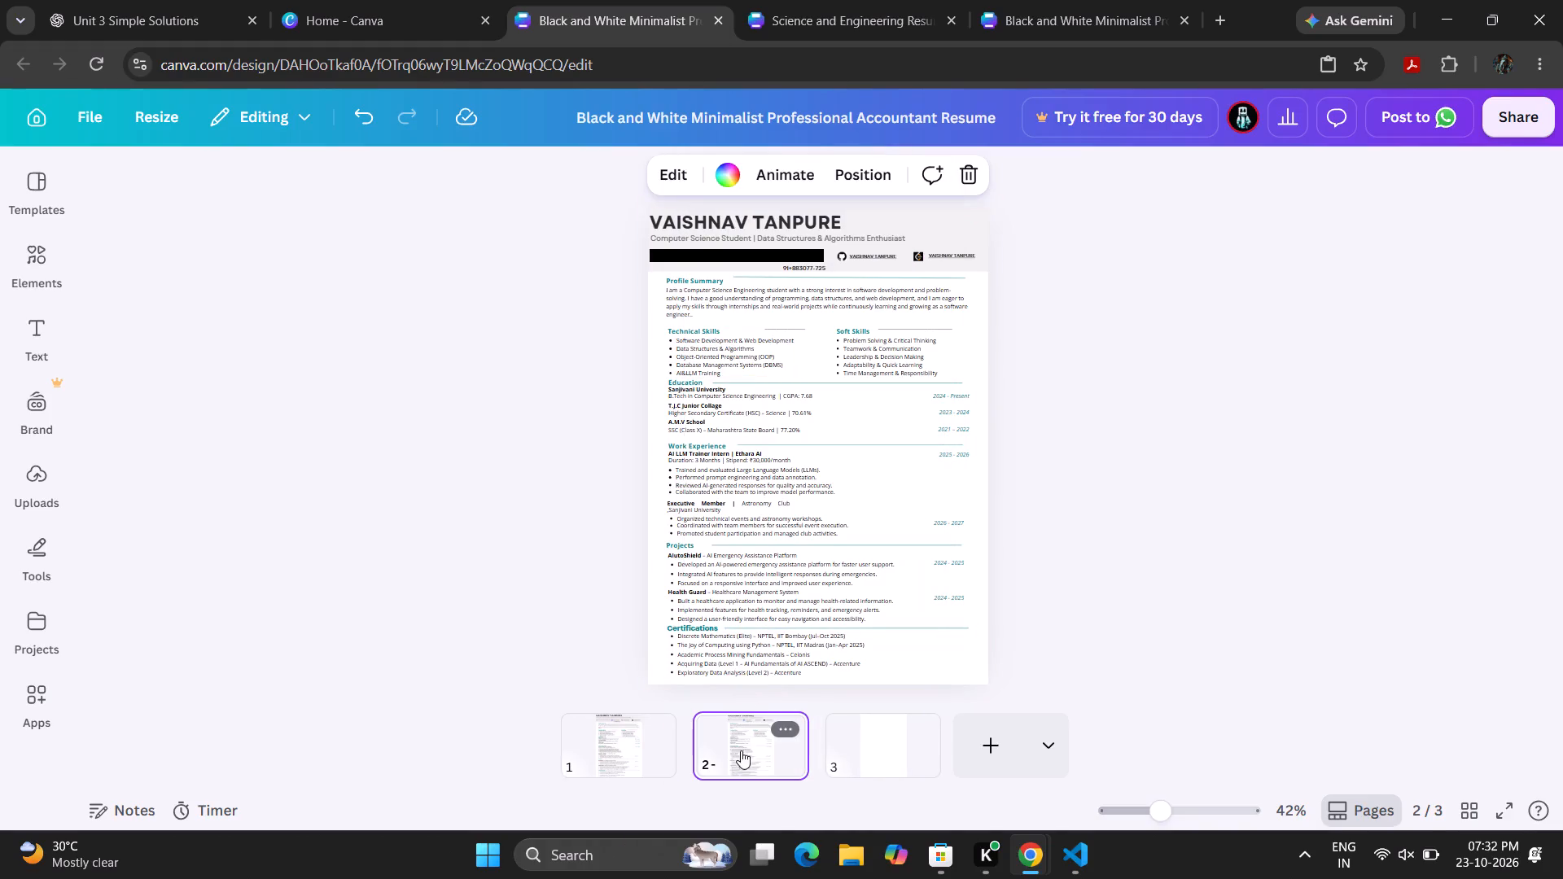
left_click(604, 734)
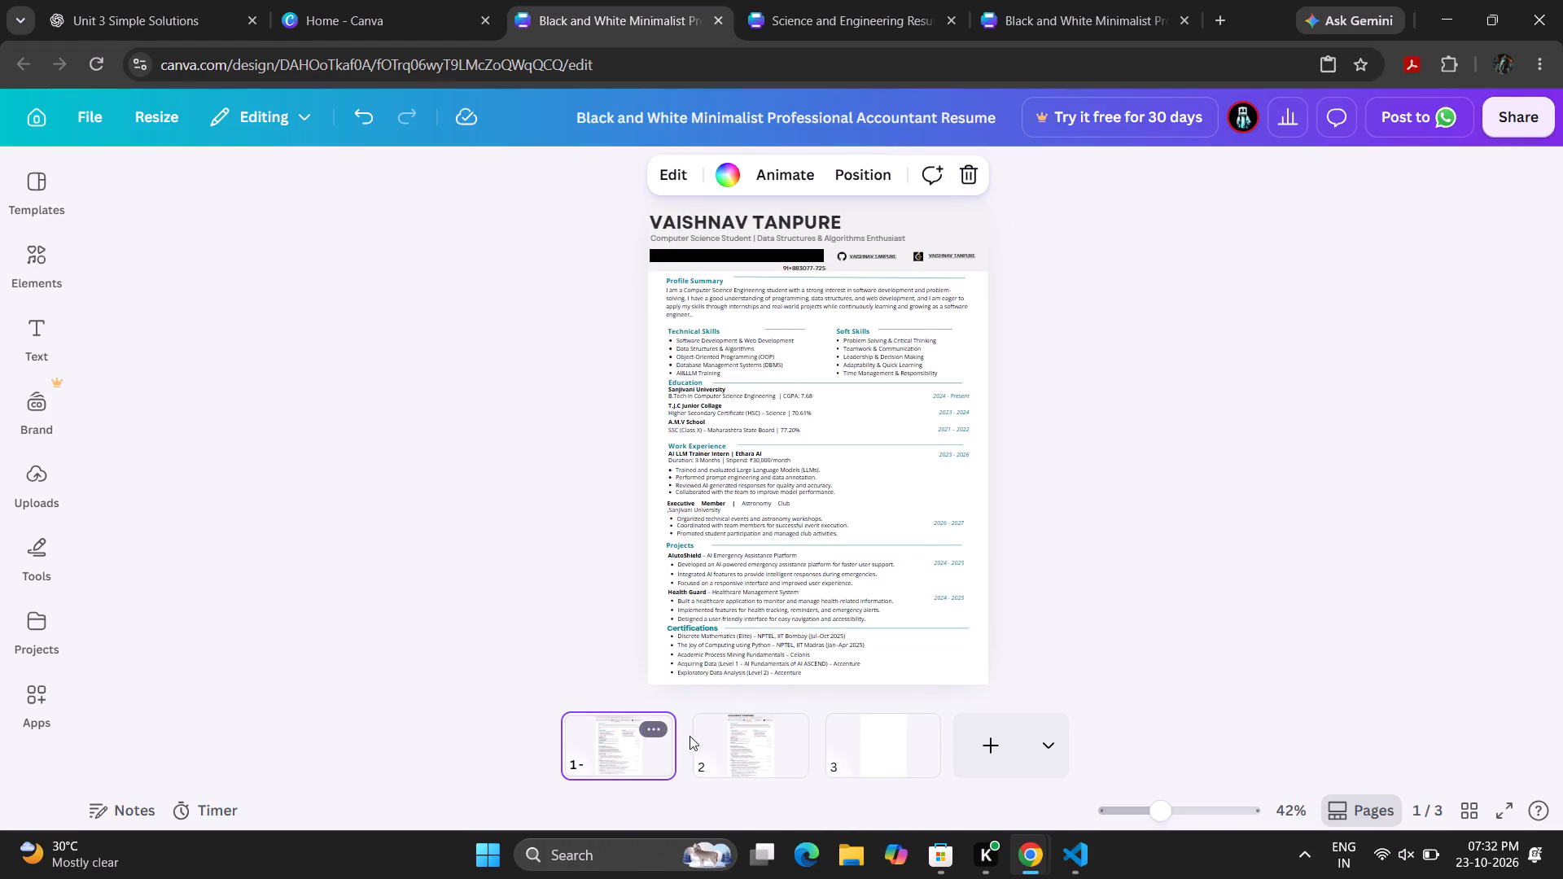
left_click(752, 746)
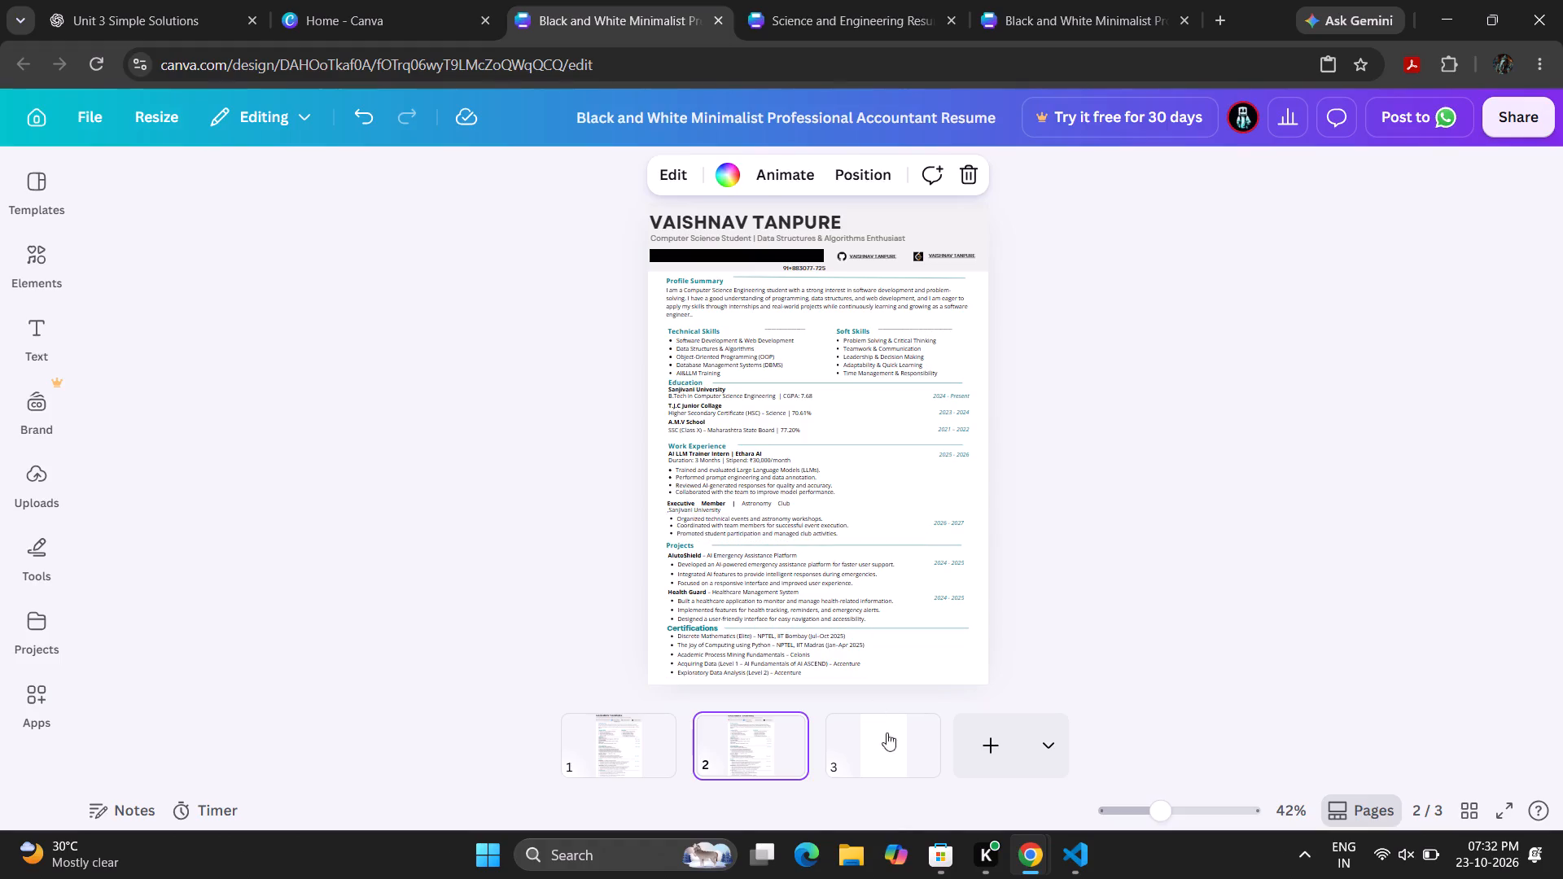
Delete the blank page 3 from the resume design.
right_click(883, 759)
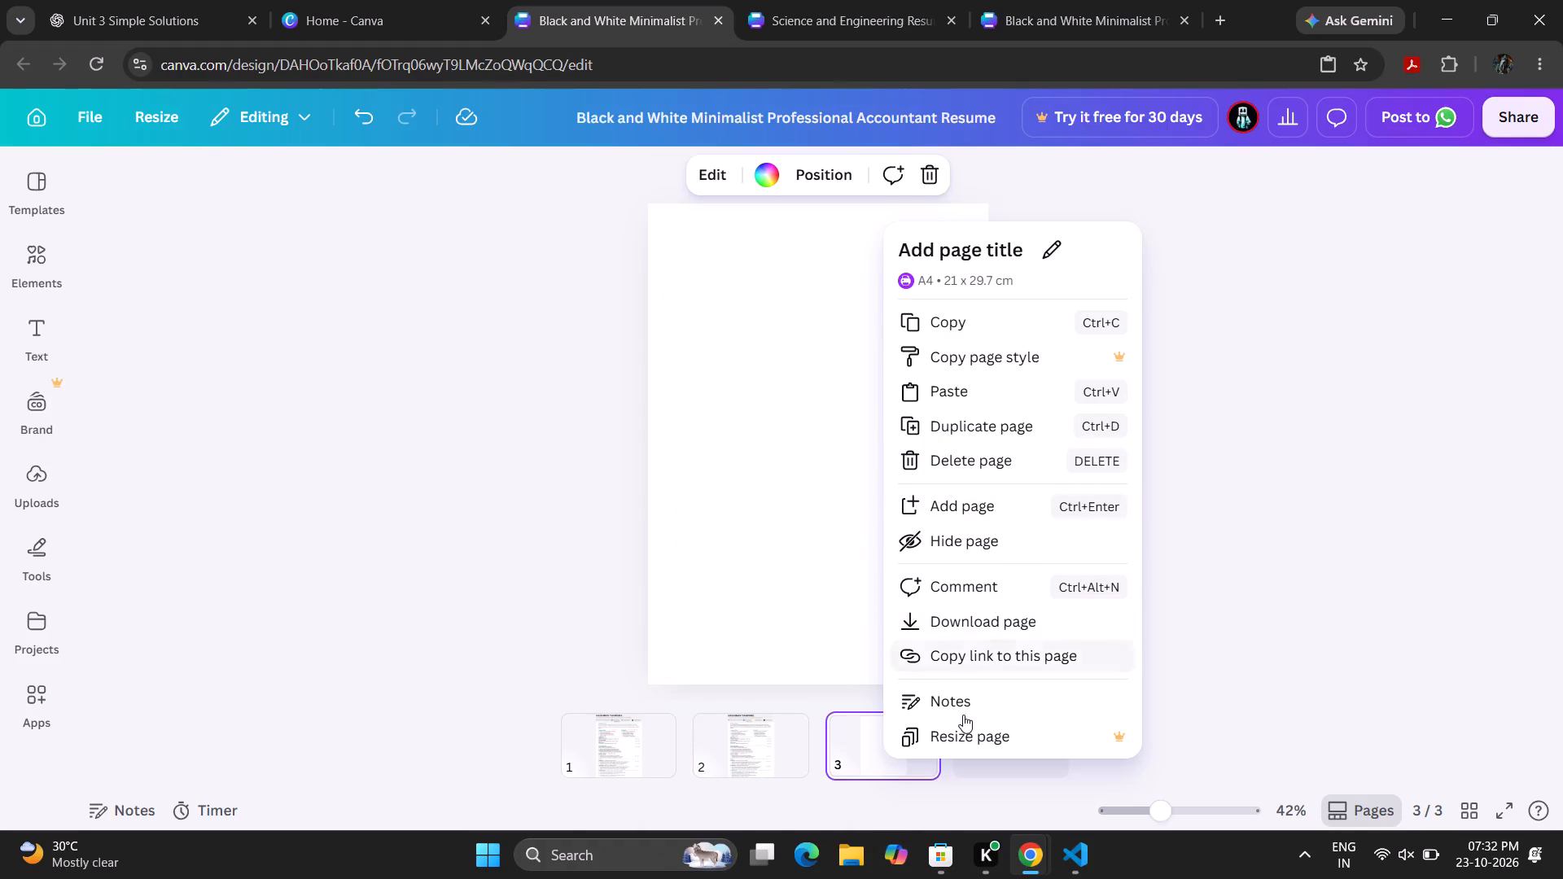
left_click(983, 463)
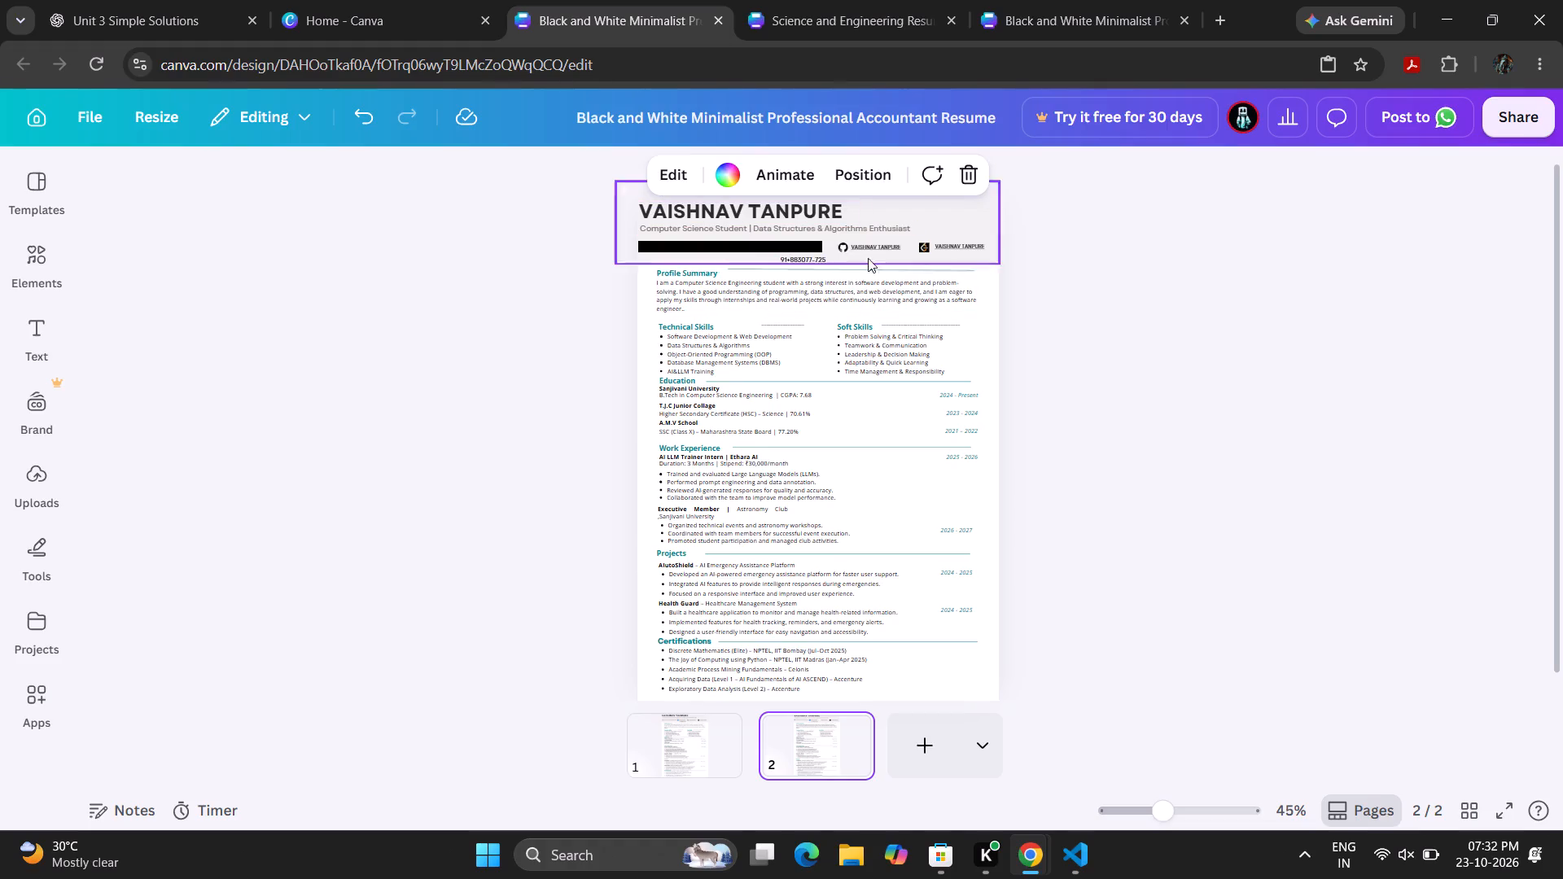
Delete the grey background shape behind the header on page 2.
right_click(878, 238)
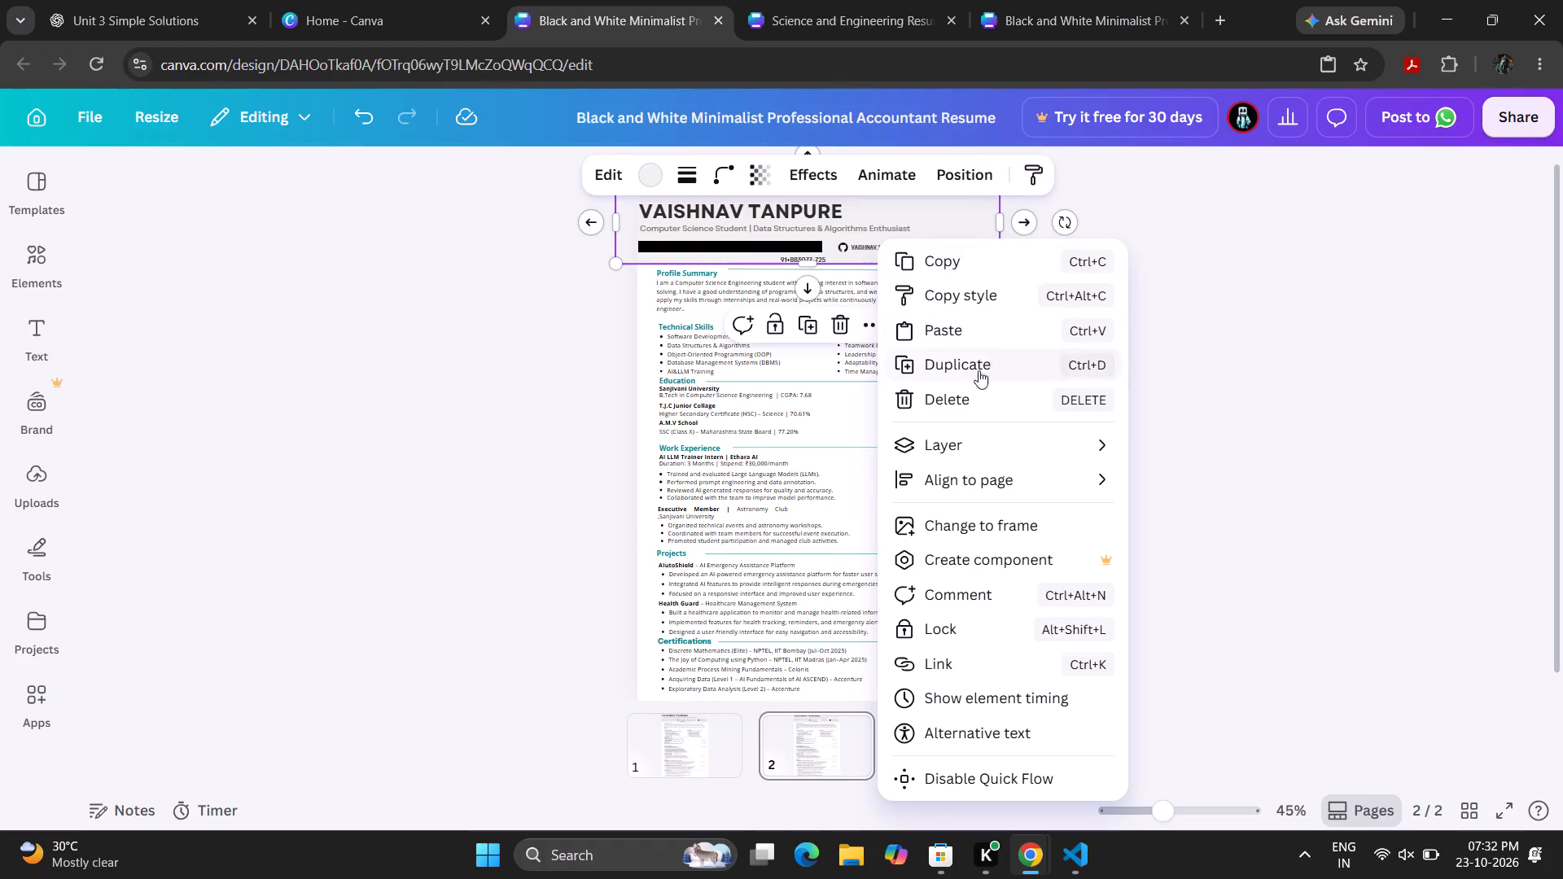
left_click(968, 396)
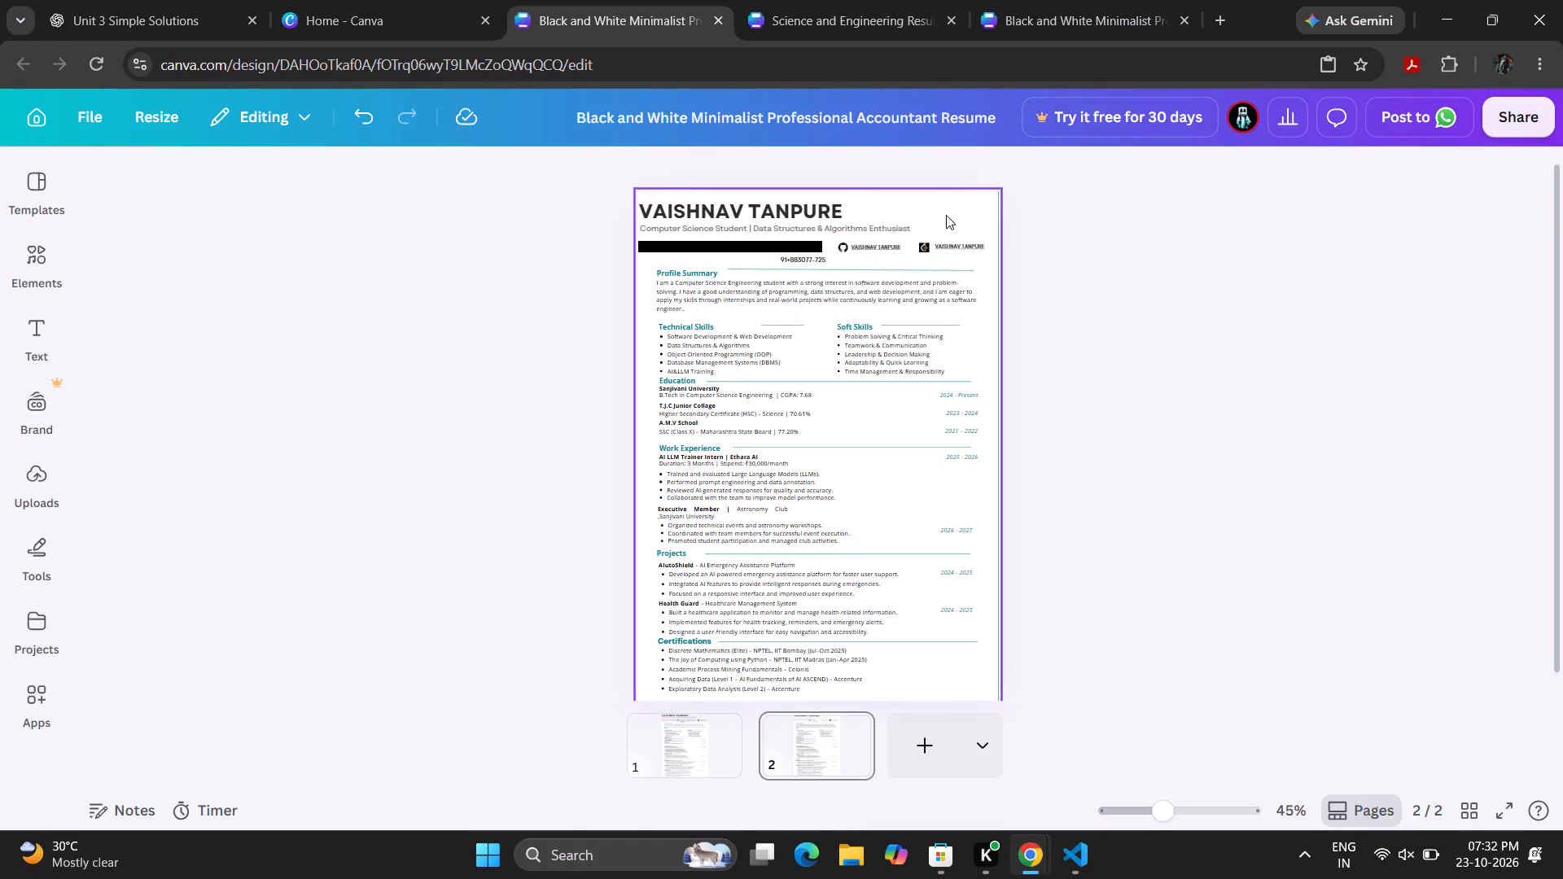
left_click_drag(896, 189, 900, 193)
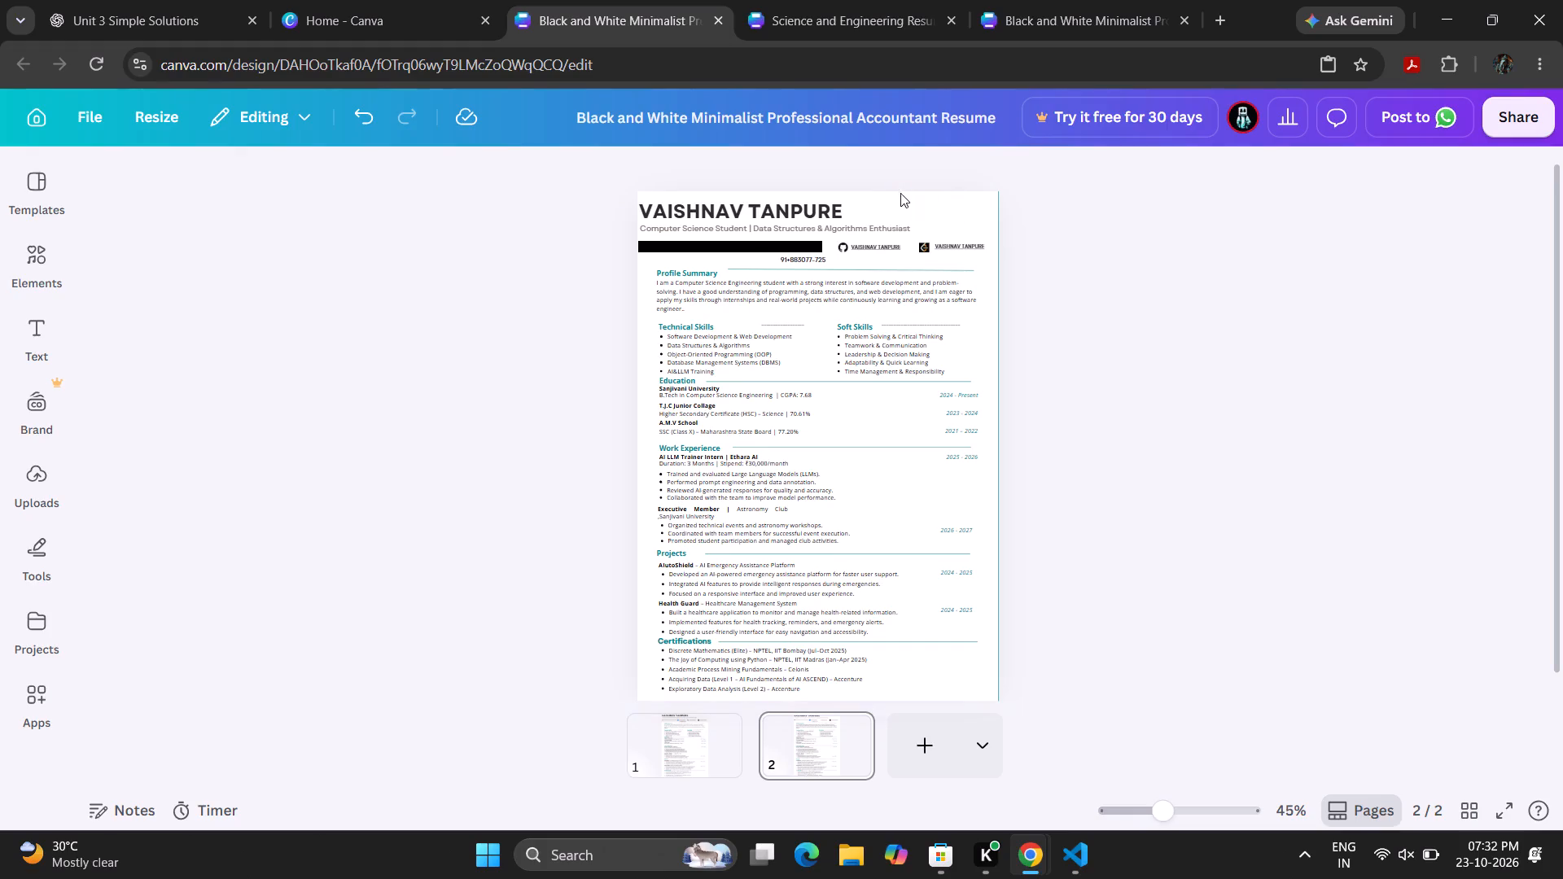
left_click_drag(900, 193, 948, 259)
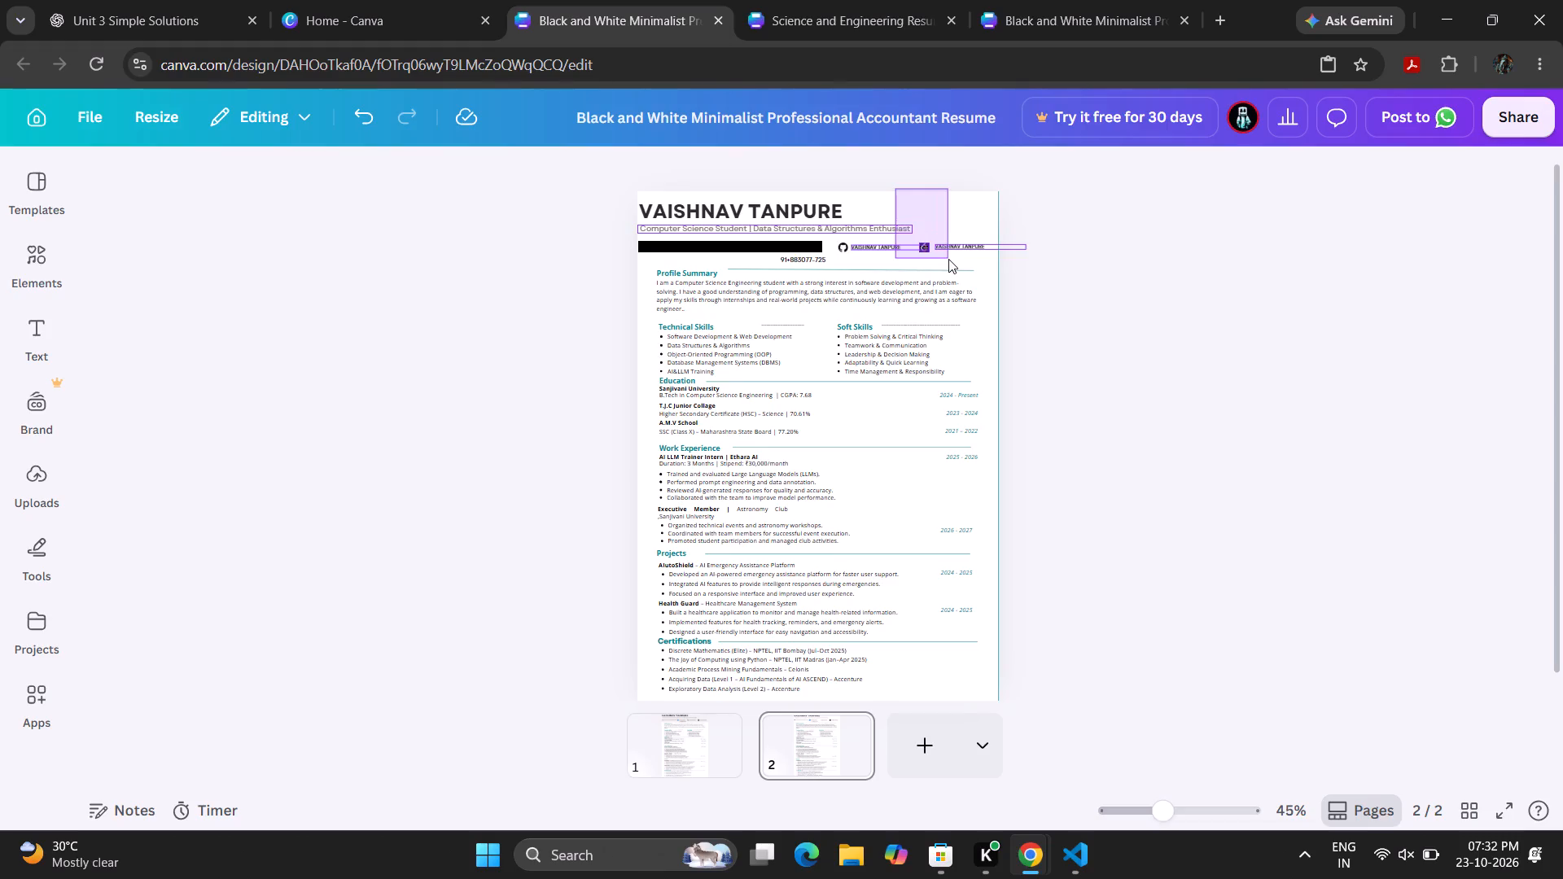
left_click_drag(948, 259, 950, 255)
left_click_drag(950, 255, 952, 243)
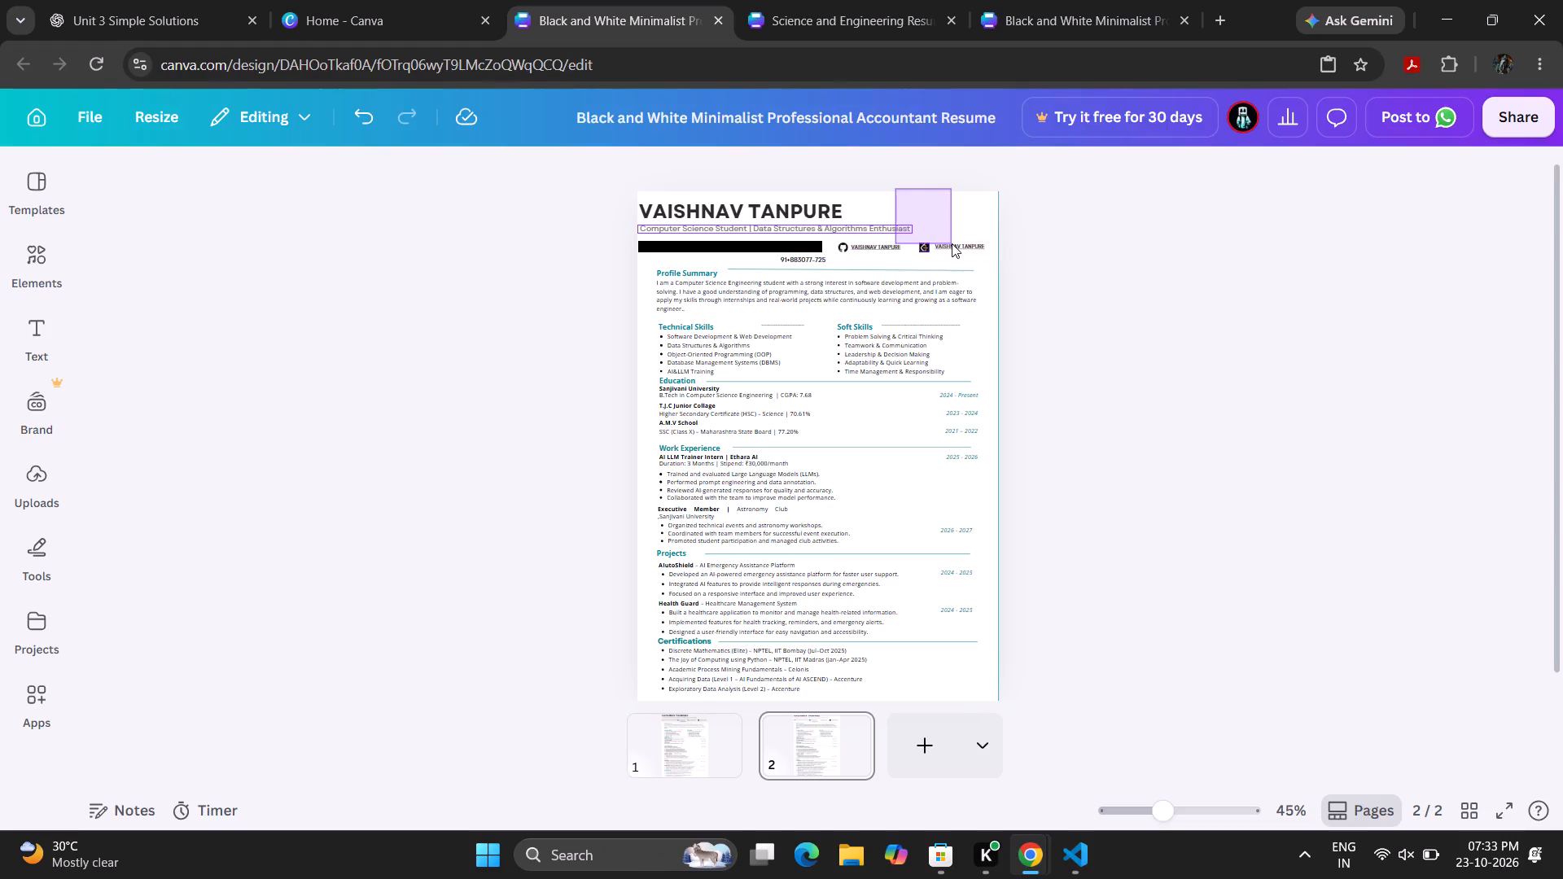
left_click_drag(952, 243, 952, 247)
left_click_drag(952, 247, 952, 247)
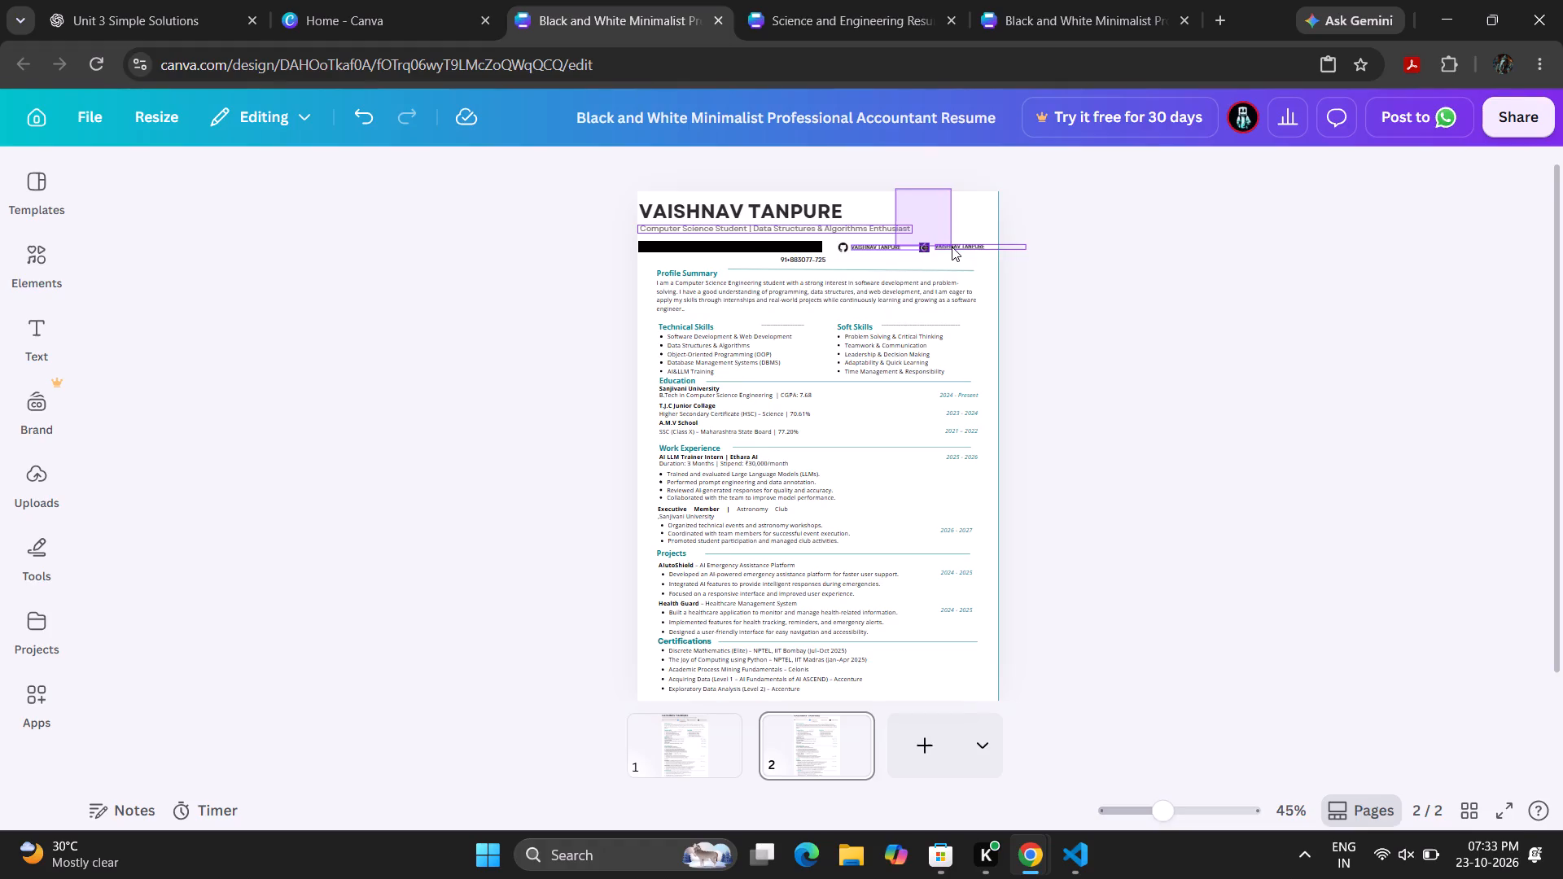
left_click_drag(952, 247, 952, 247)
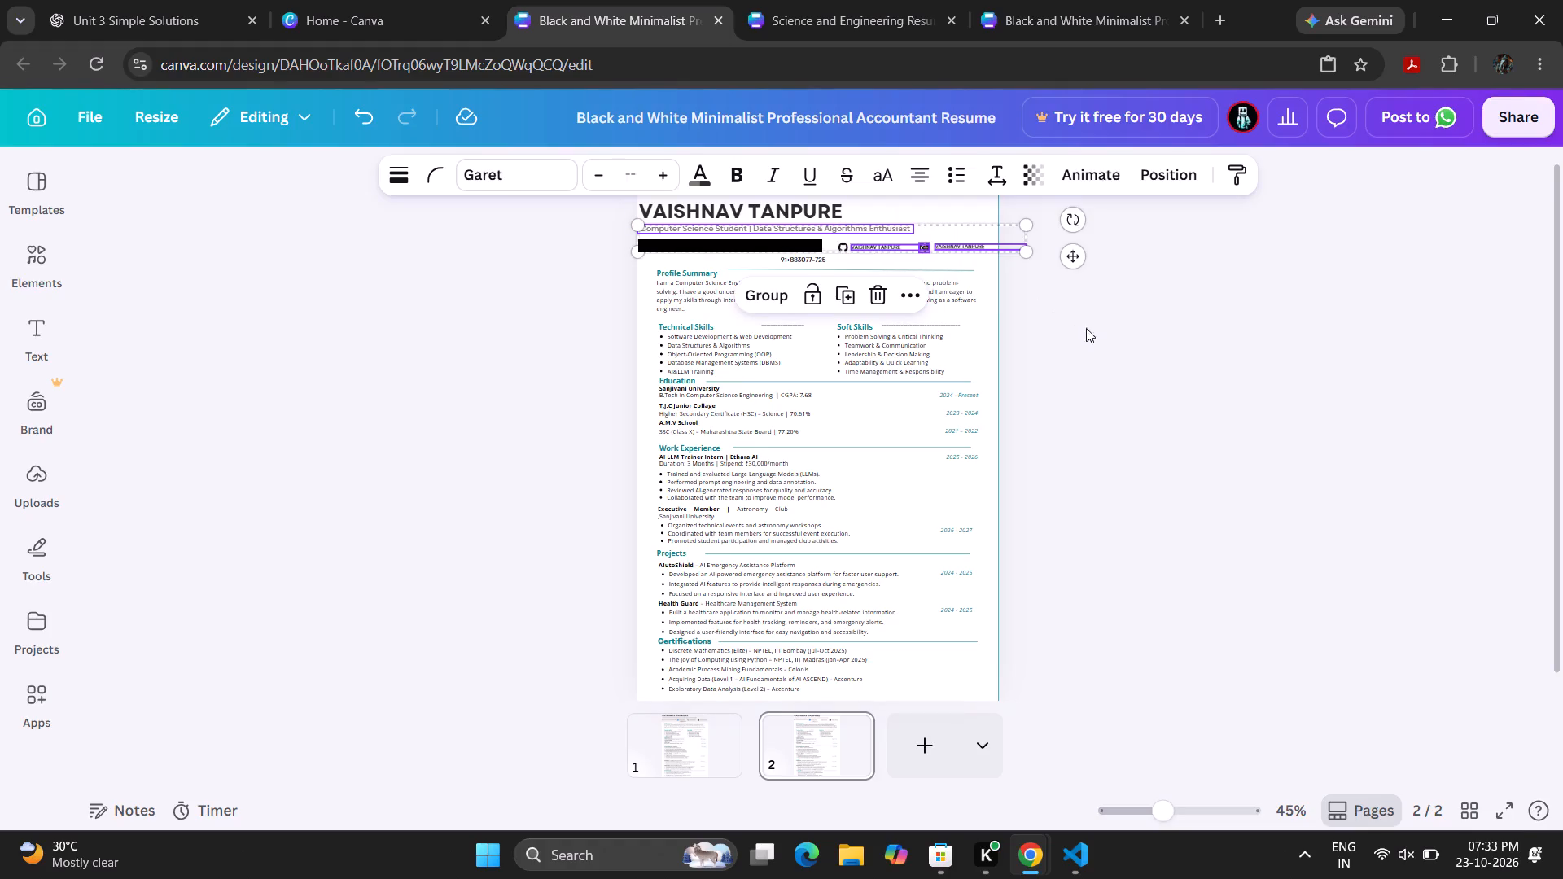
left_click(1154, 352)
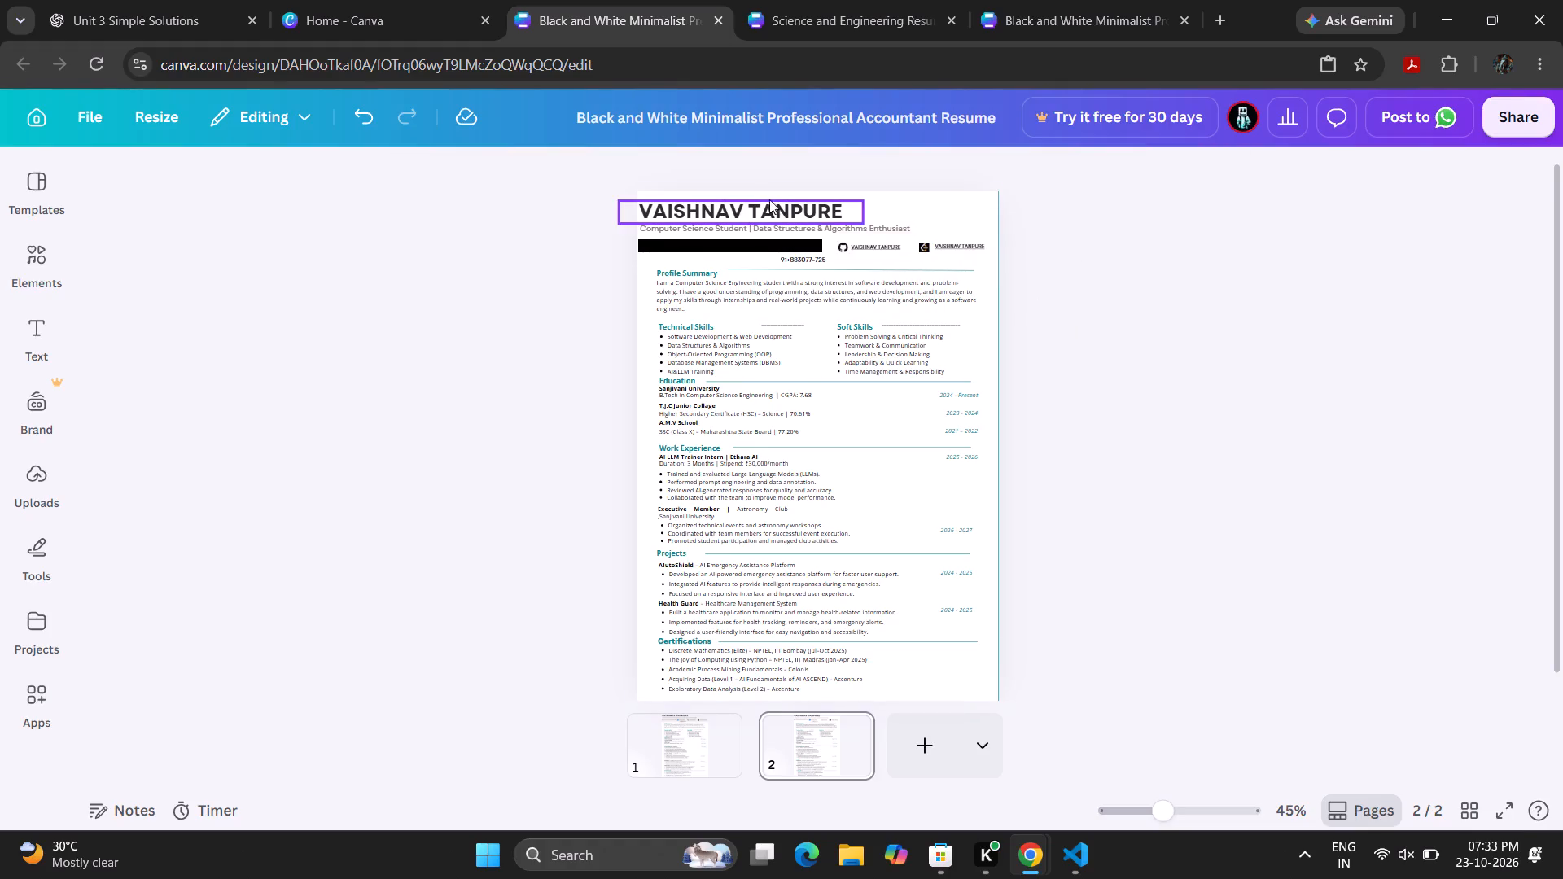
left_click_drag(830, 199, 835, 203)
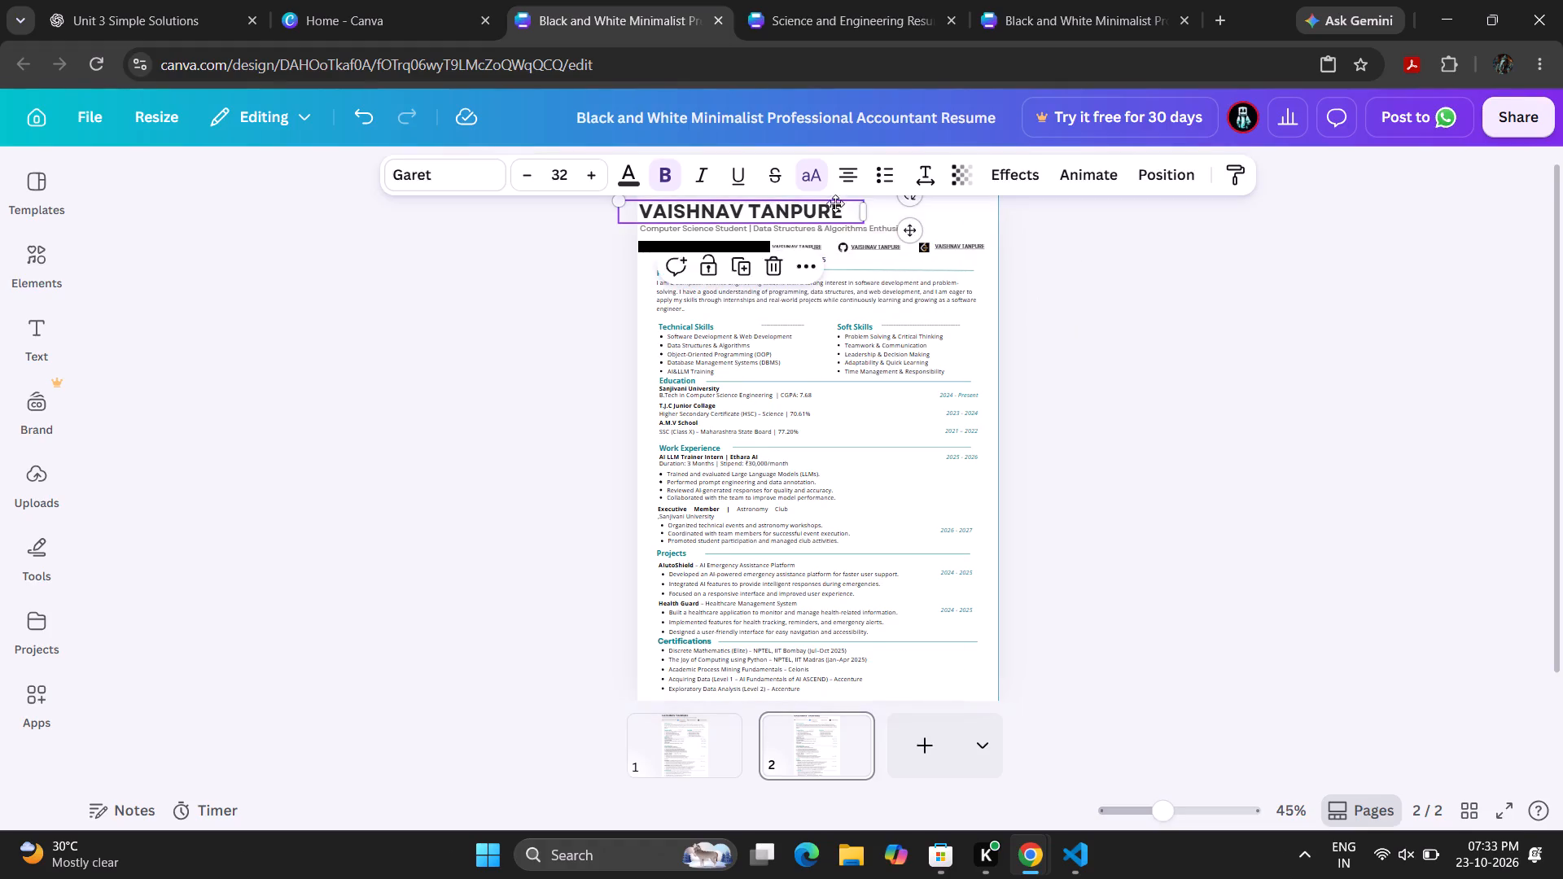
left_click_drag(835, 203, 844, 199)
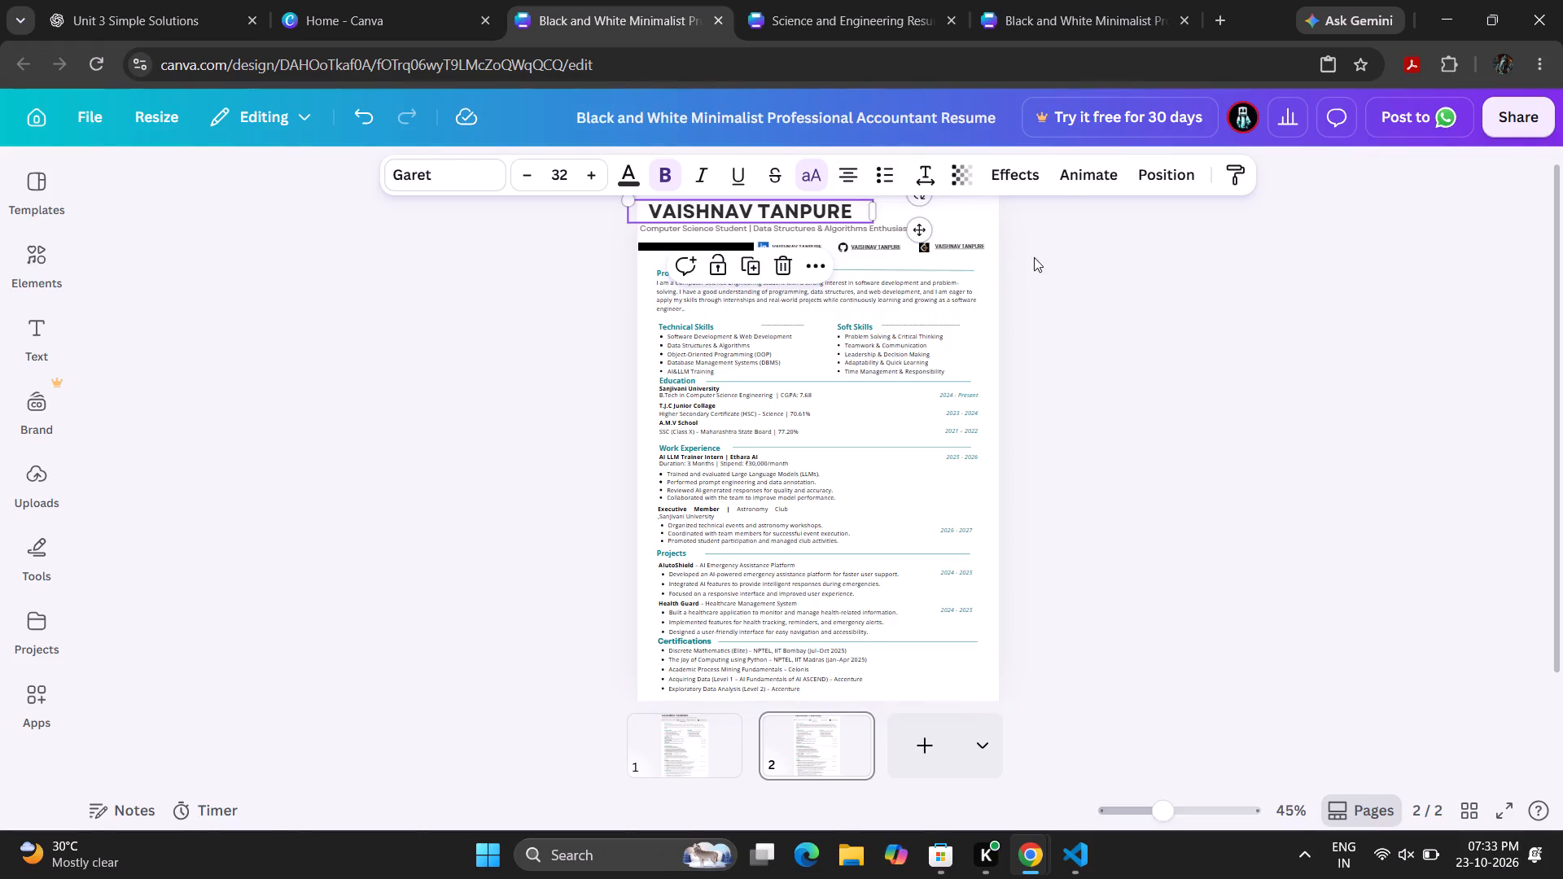
Delete the name, subtitle, profile links with their icons, and phone number together from page 2's header.
left_click_drag(975, 259, 807, 200)
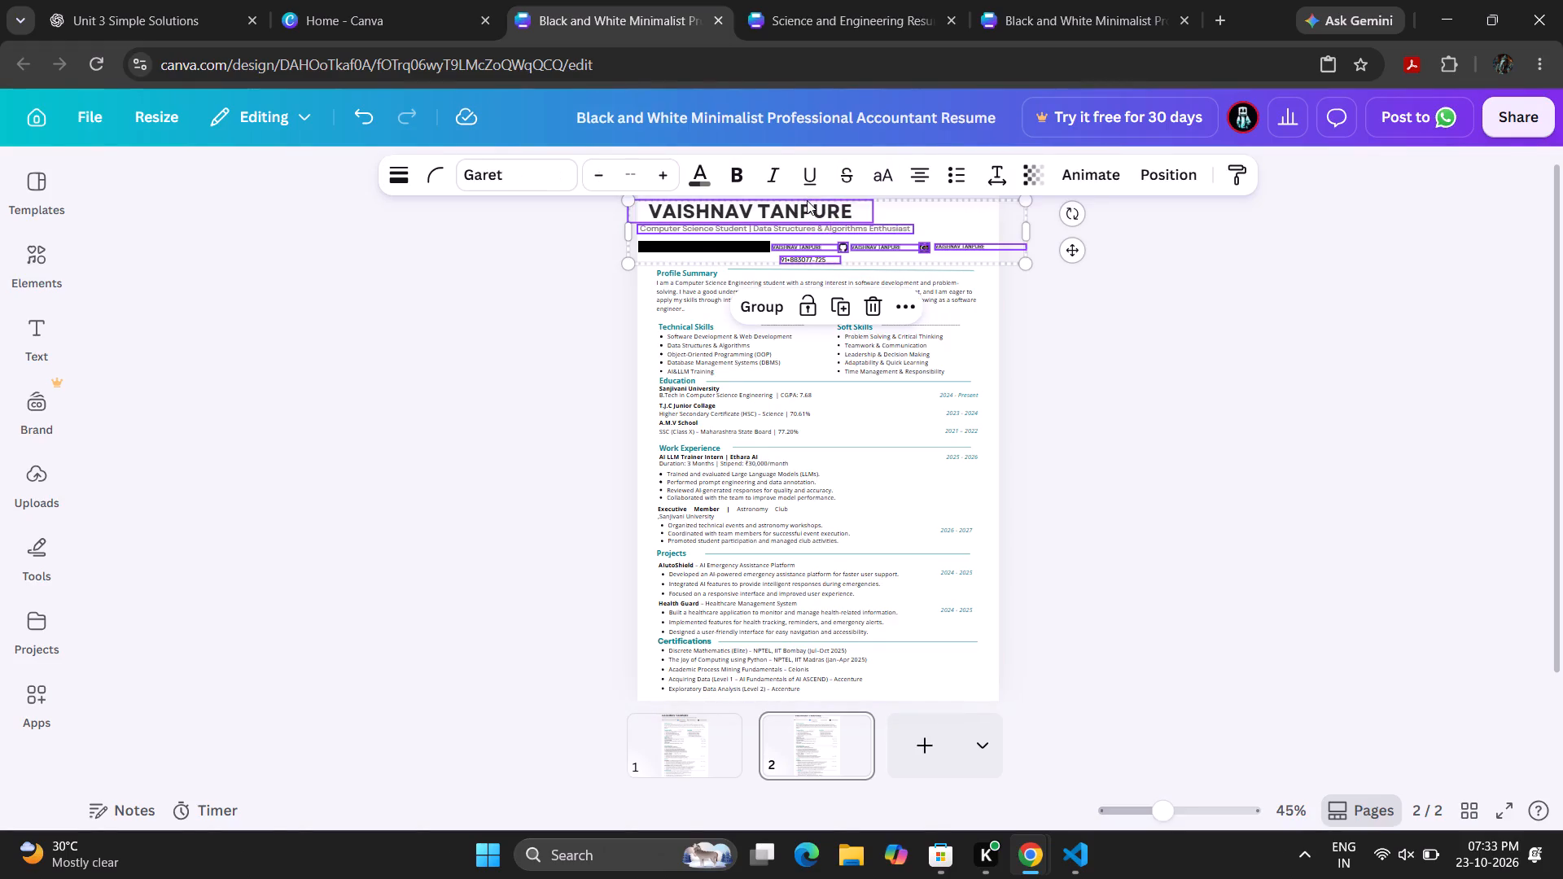
key("BackSpace")
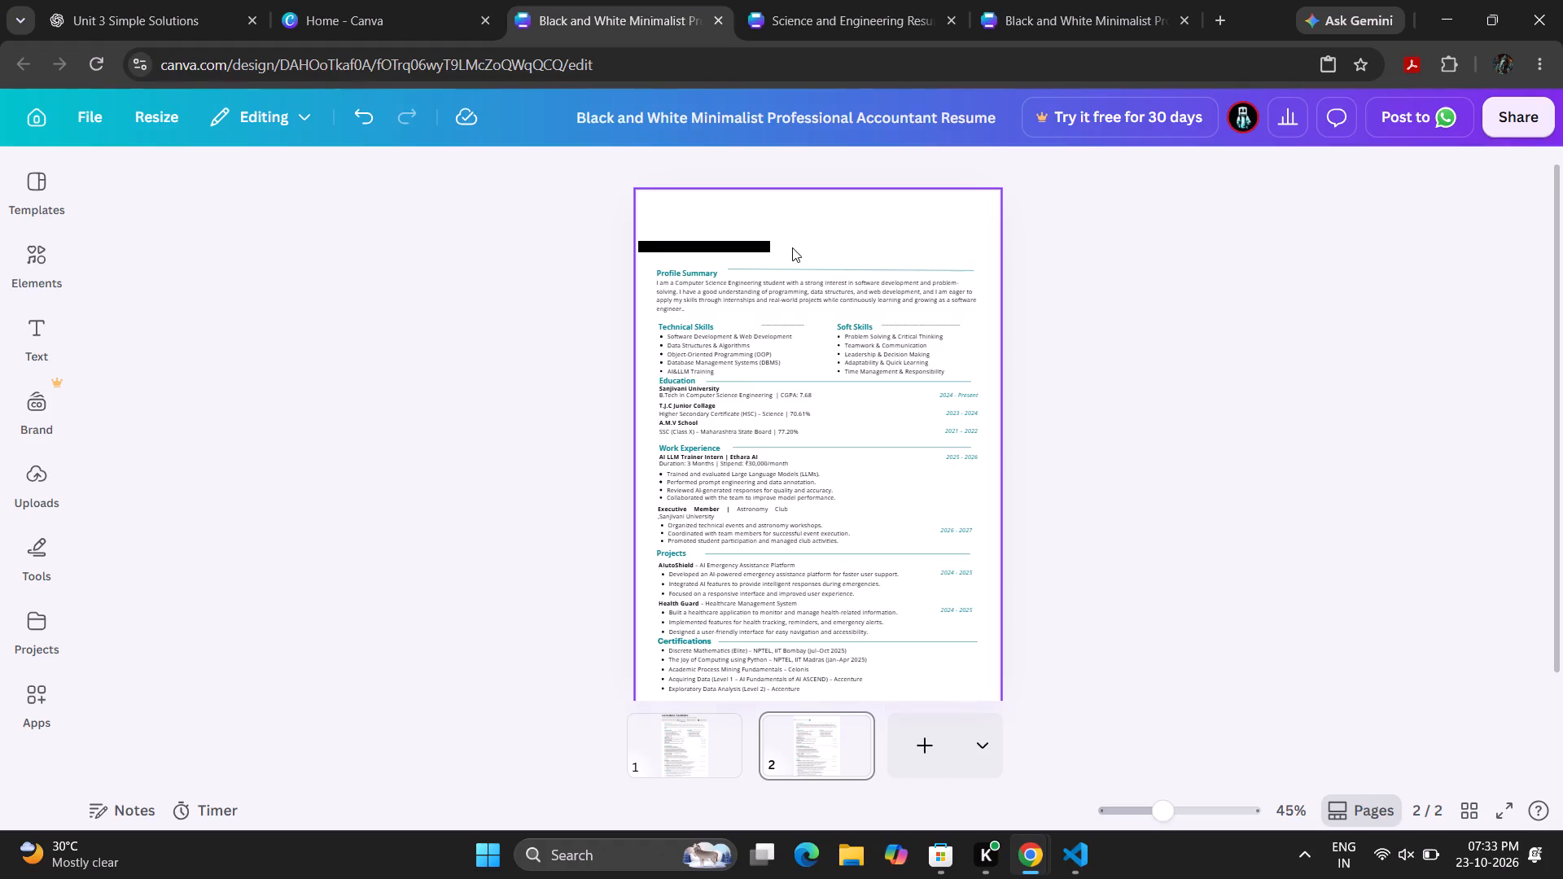
Delete the remaining e-mail text and its mail icon from page 2's header.
left_click_drag(793, 255, 732, 234)
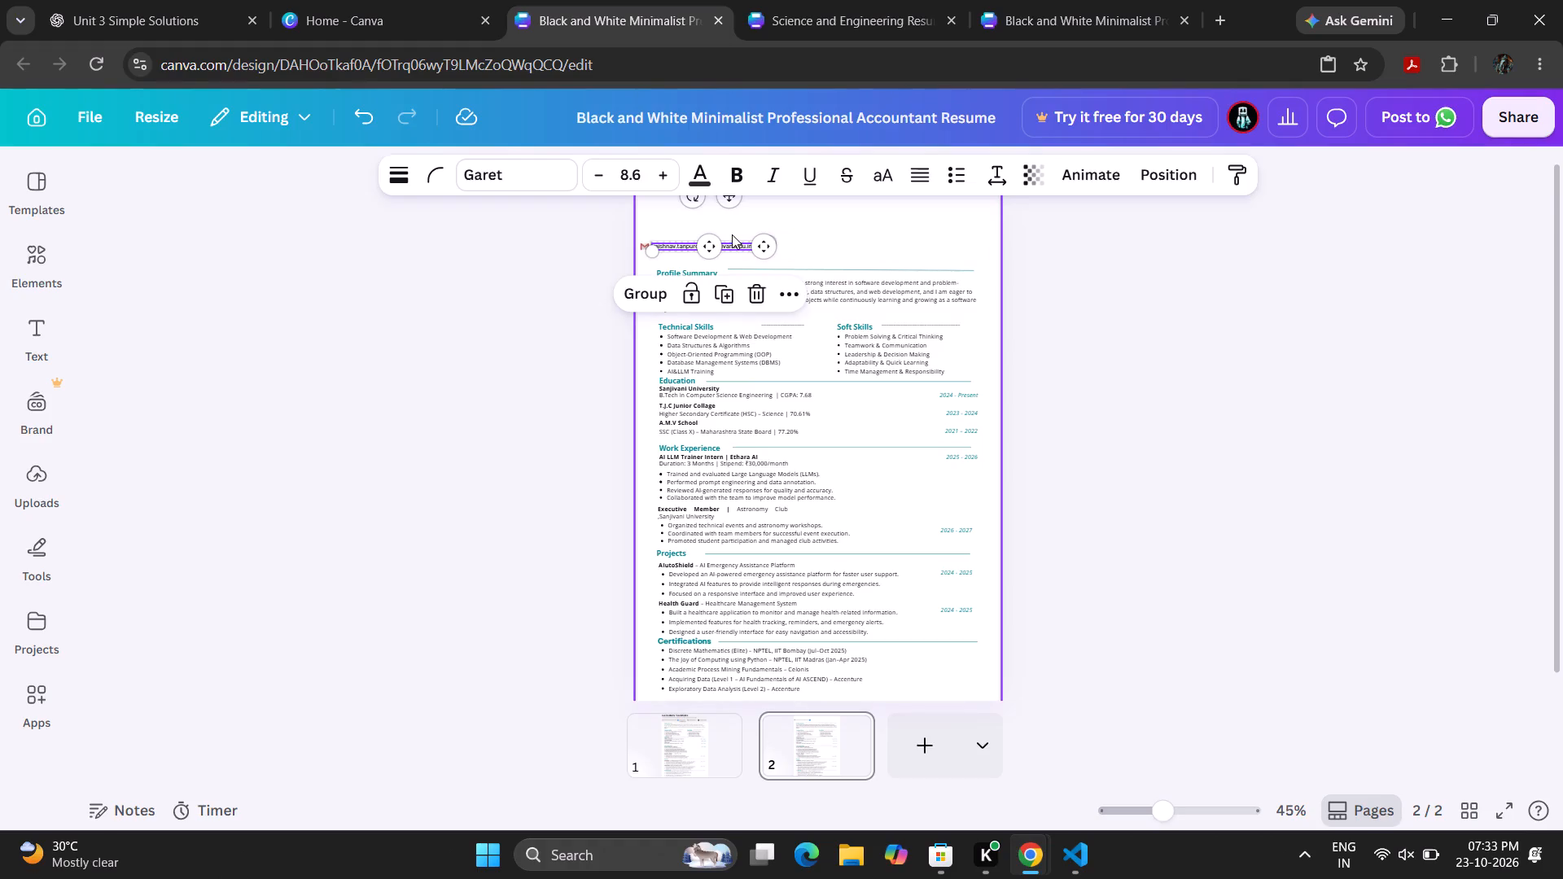
key("BackSpace")
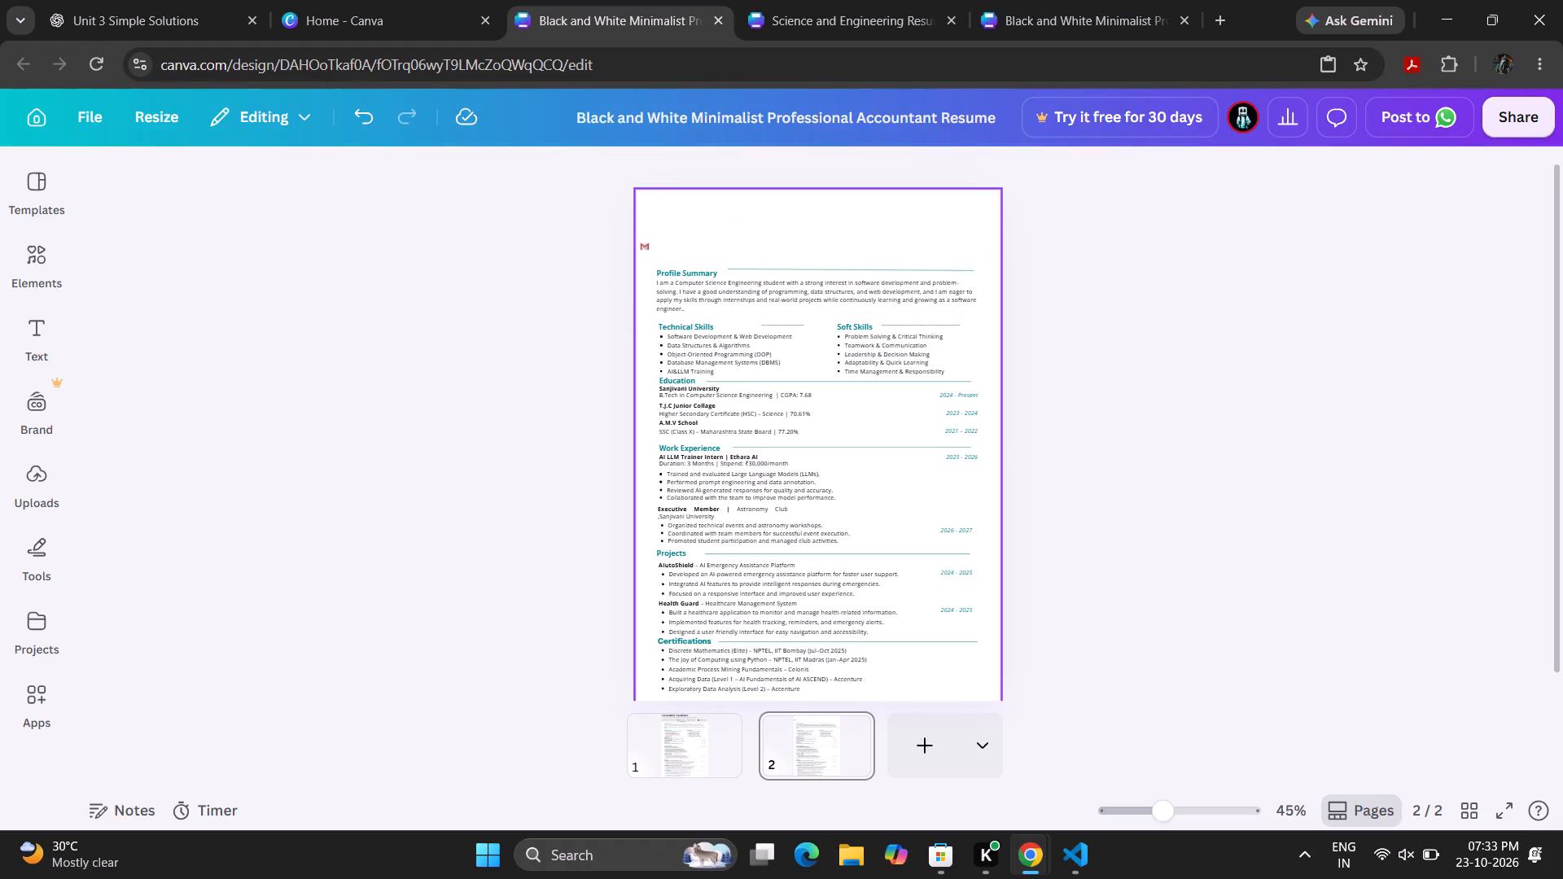
left_click_drag(699, 248, 650, 243)
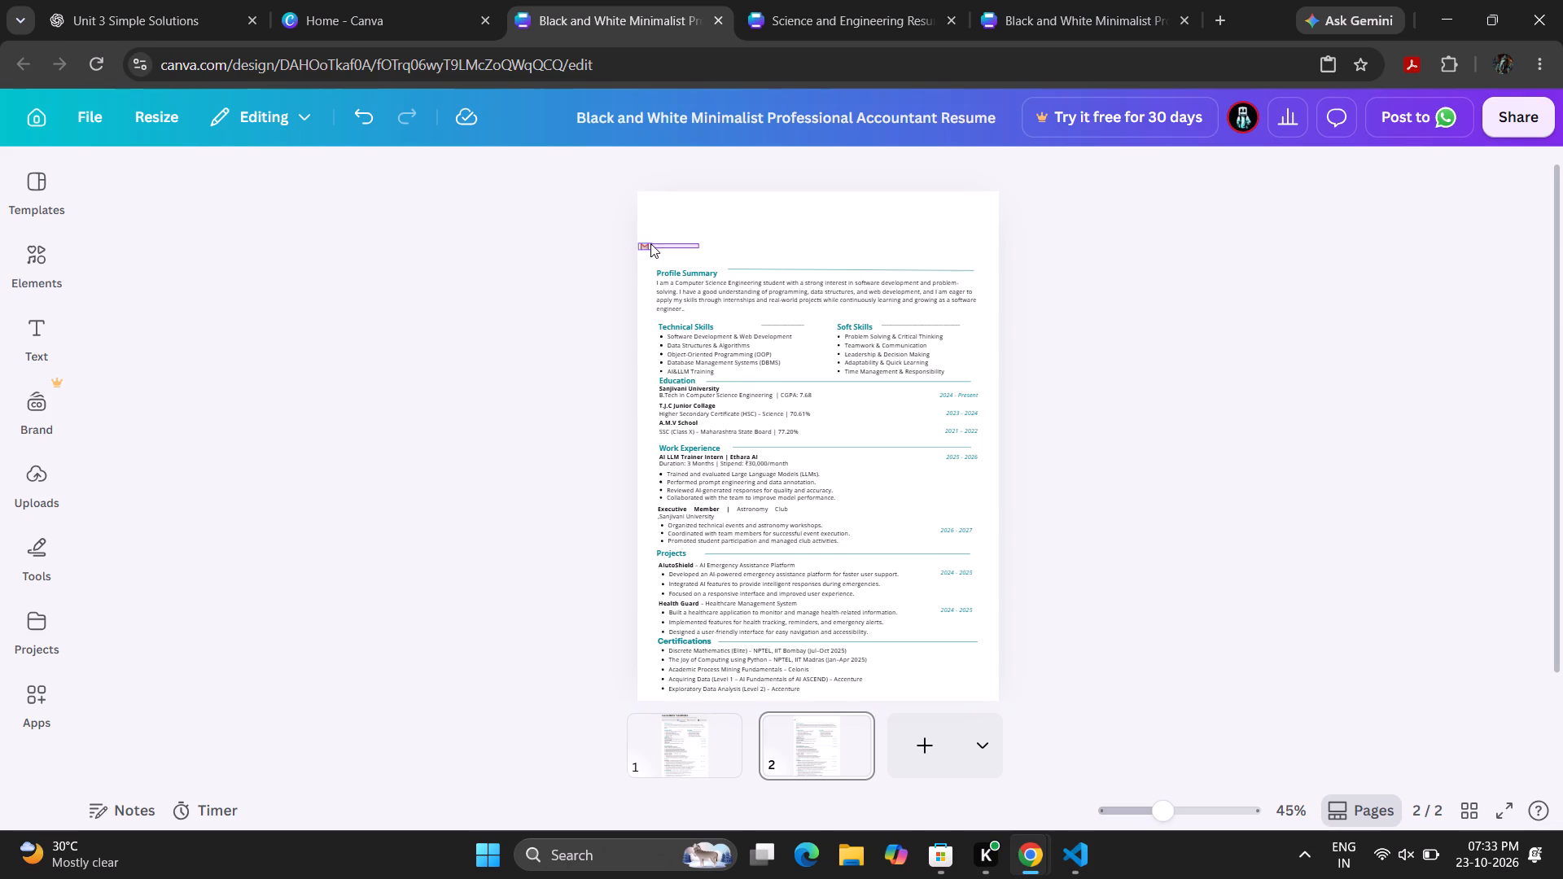
left_click_drag(650, 243, 640, 243)
key("BackSpace")
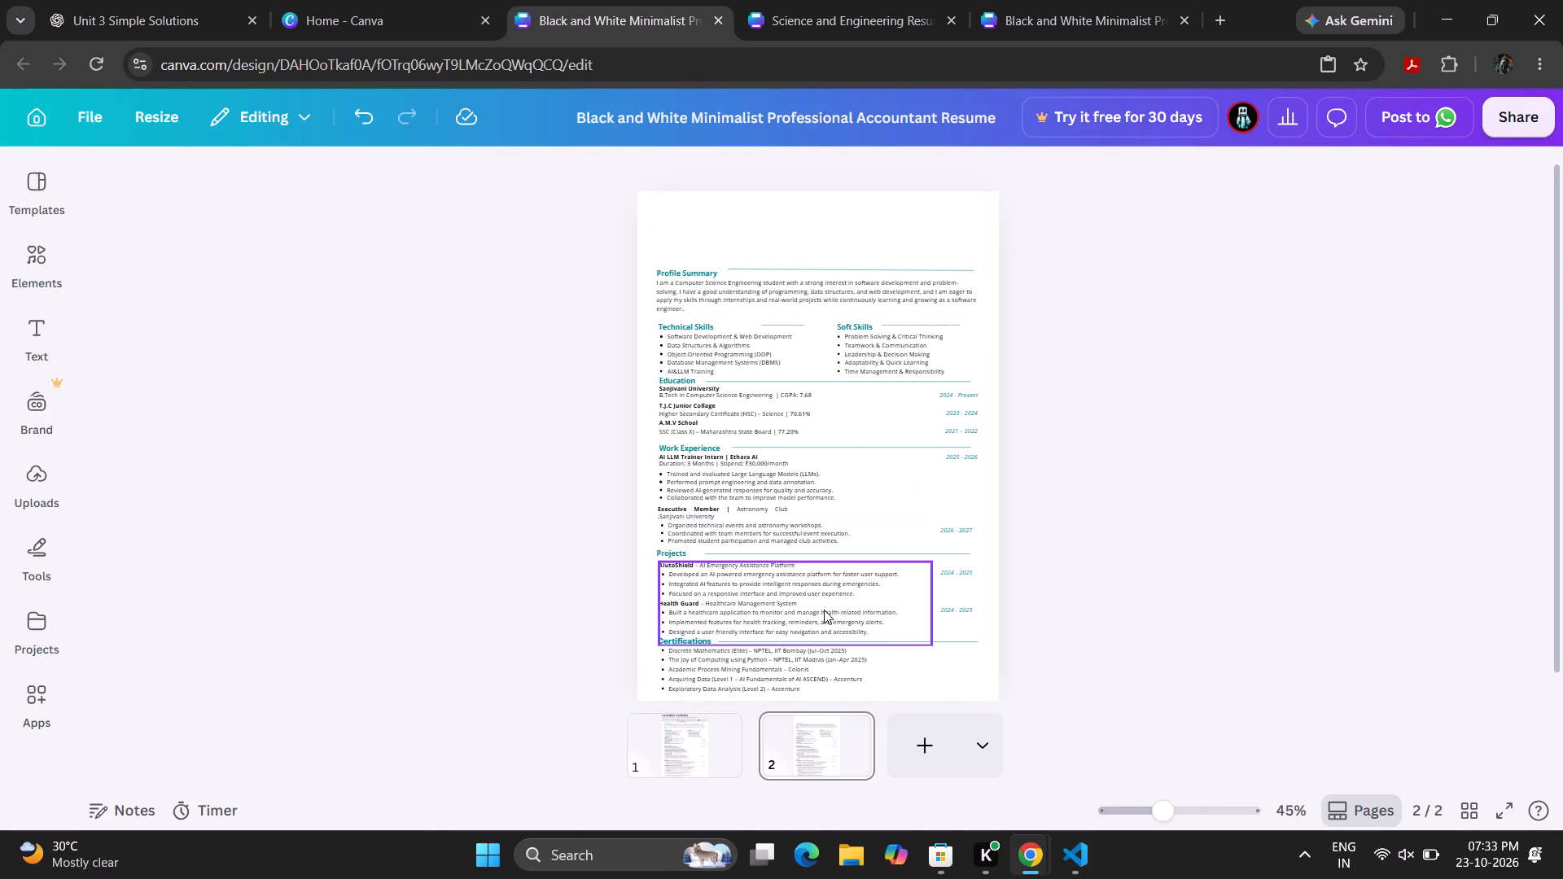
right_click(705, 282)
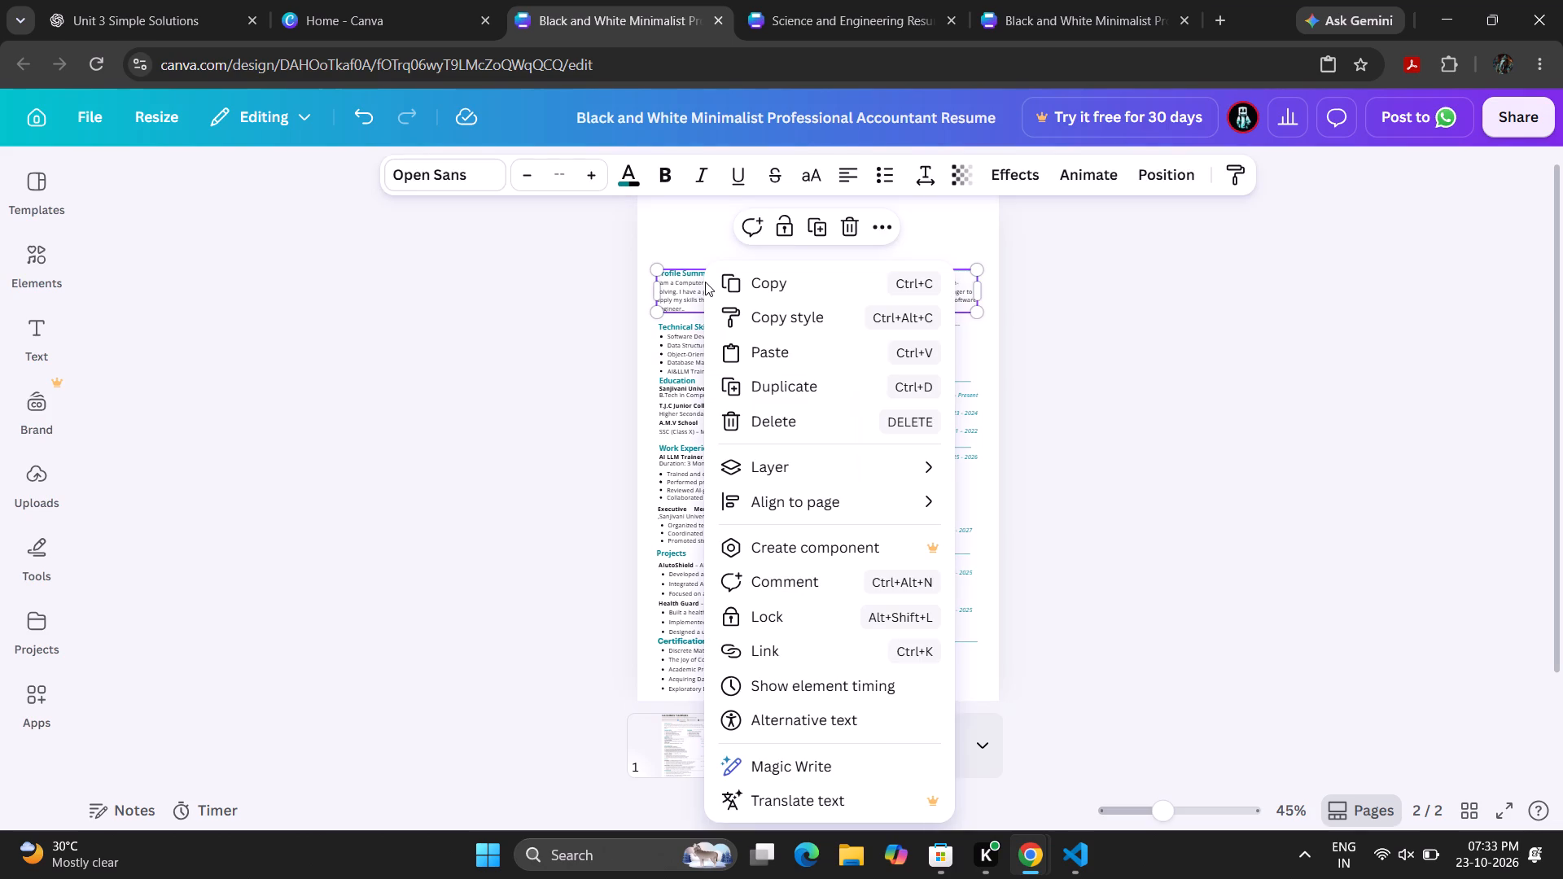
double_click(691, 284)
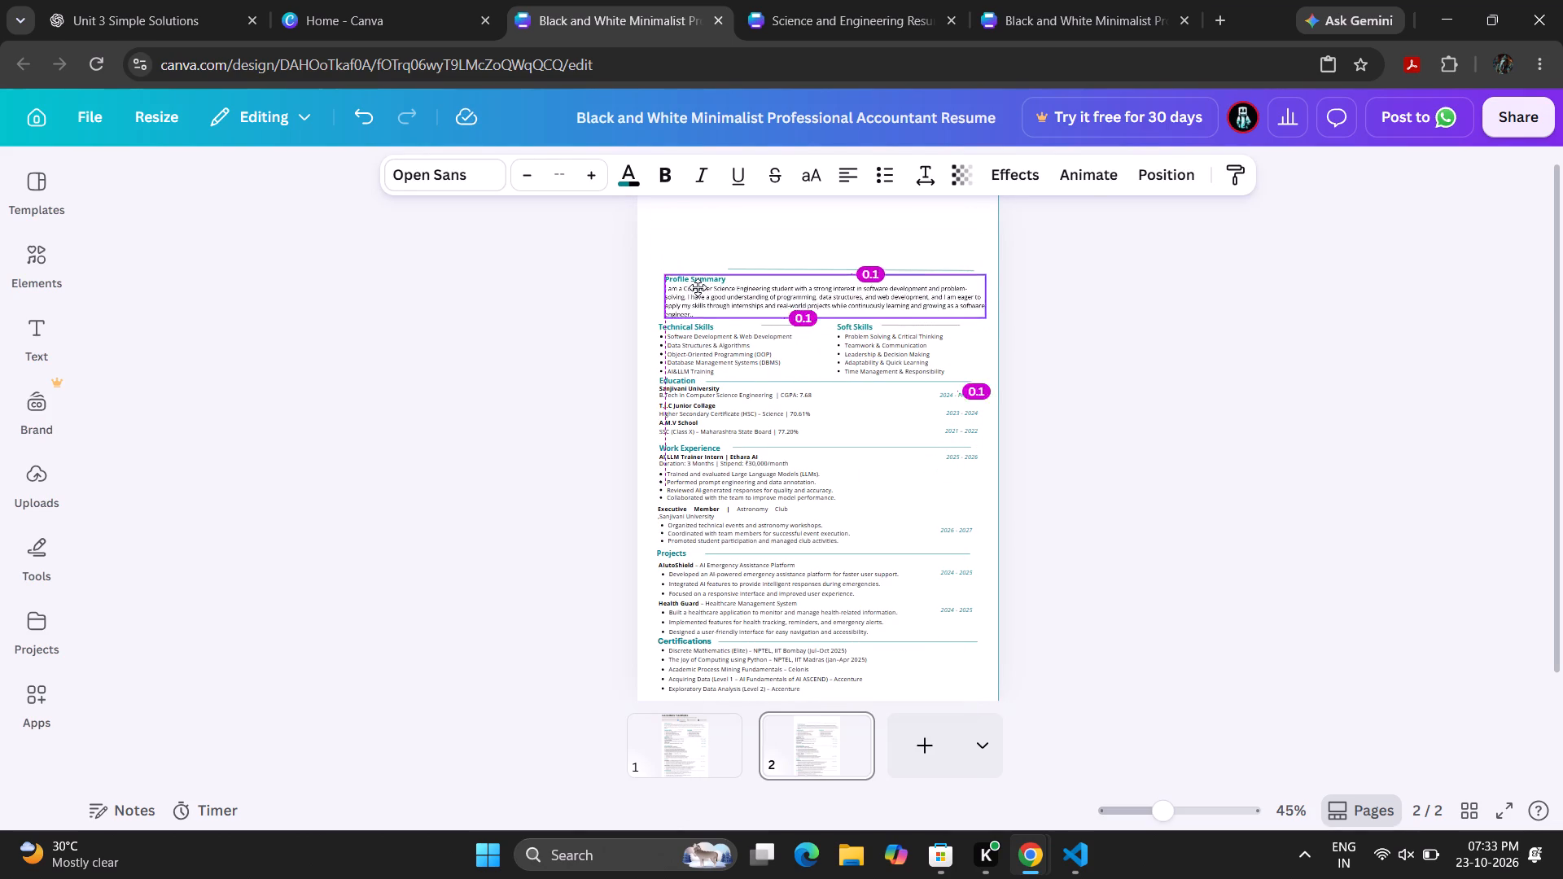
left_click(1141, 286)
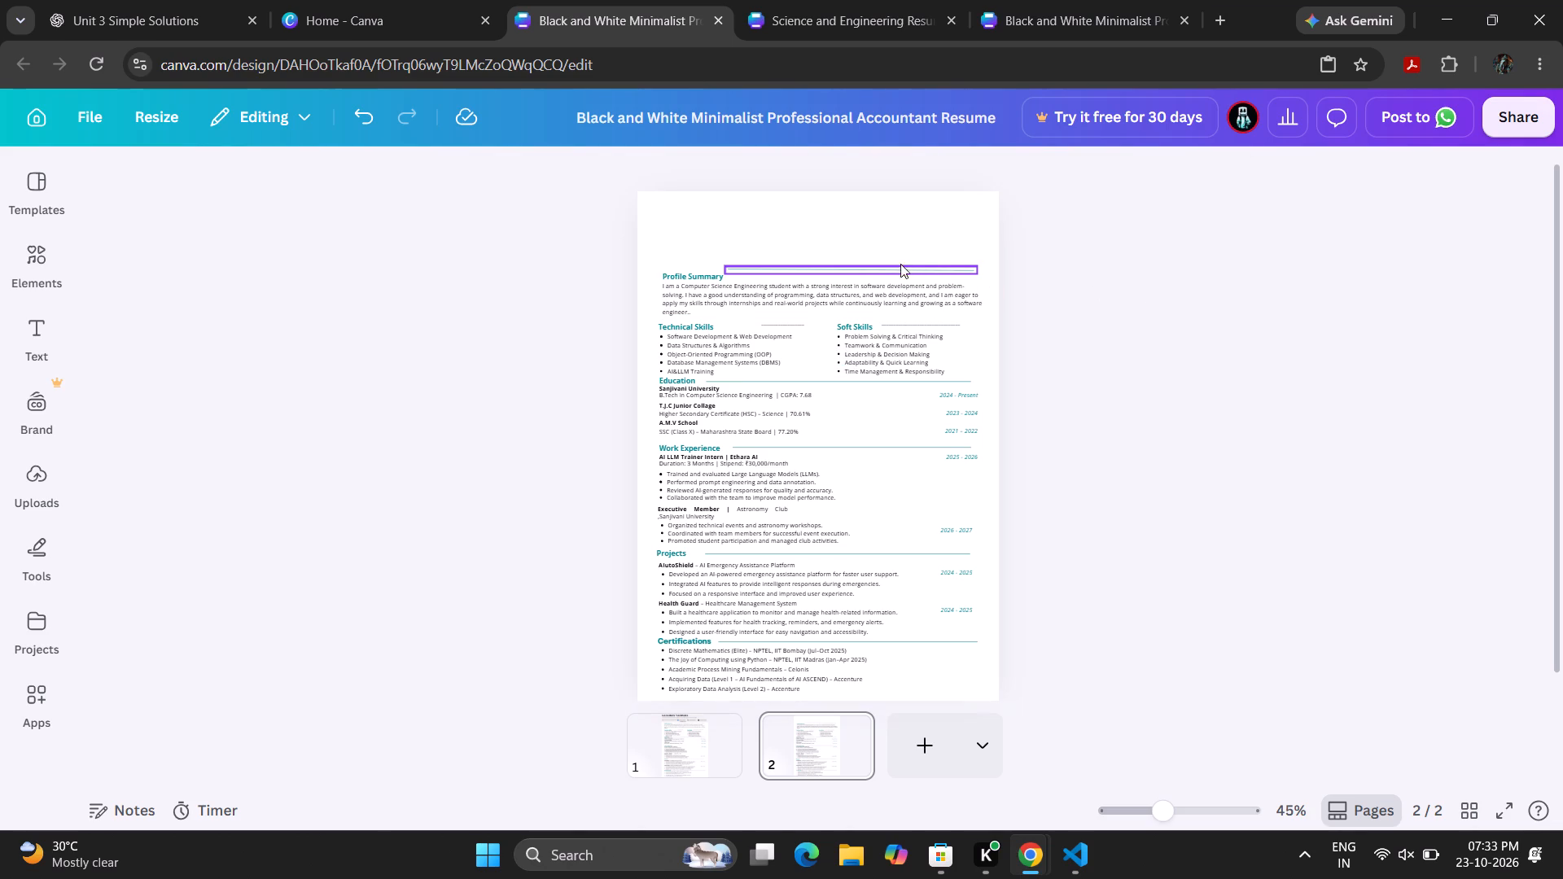
Move the Profile Summary divider line up into the emptied header area near the top edge of page 2.
left_click_drag(913, 266, 928, 184)
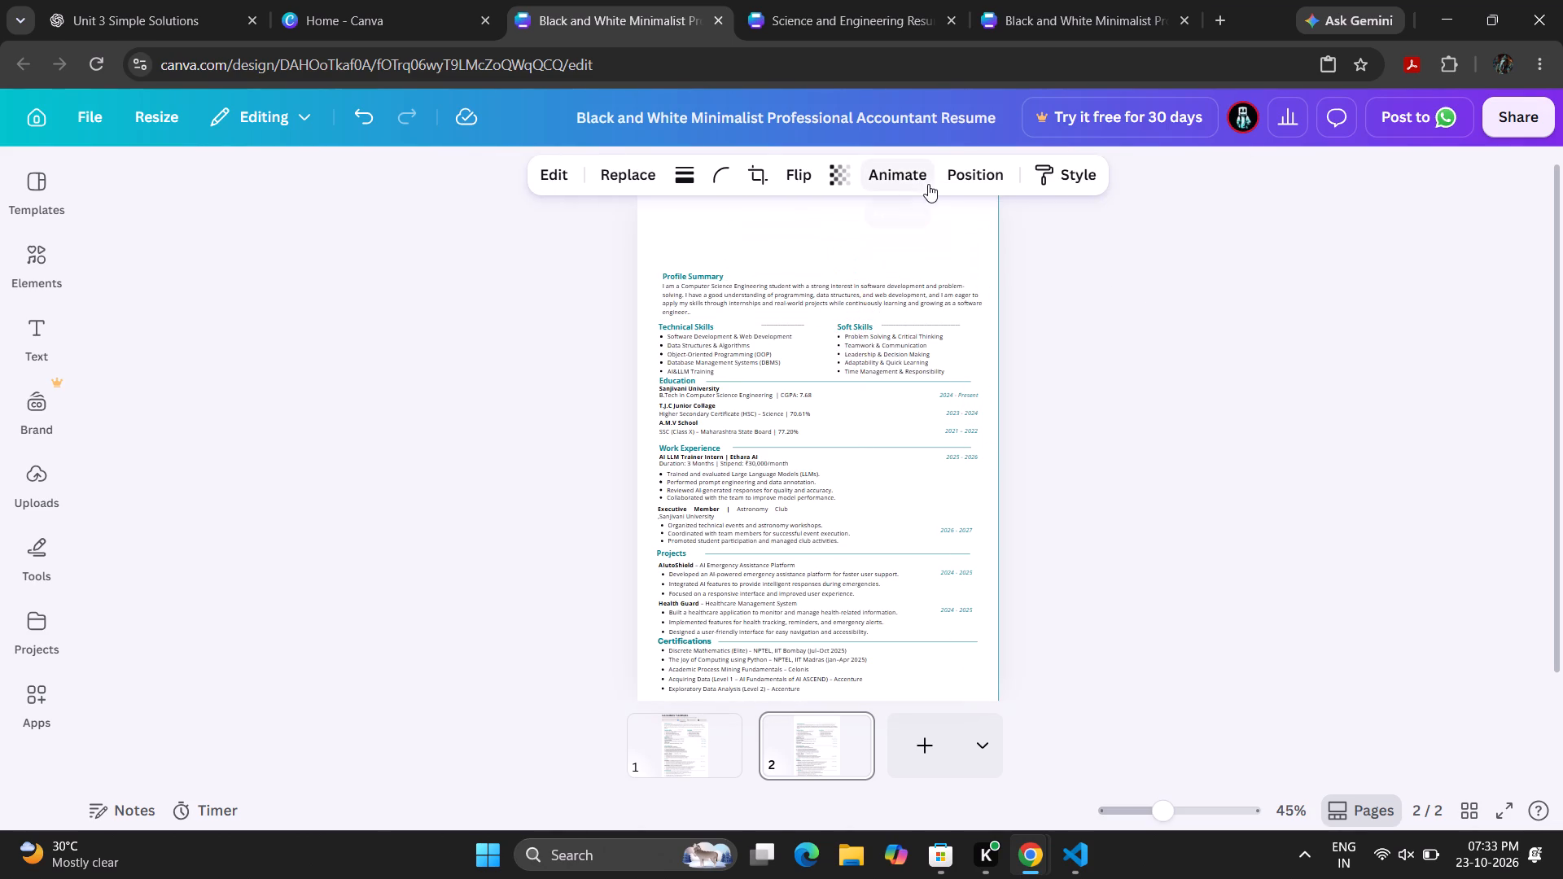
left_click_drag(928, 184, 919, 203)
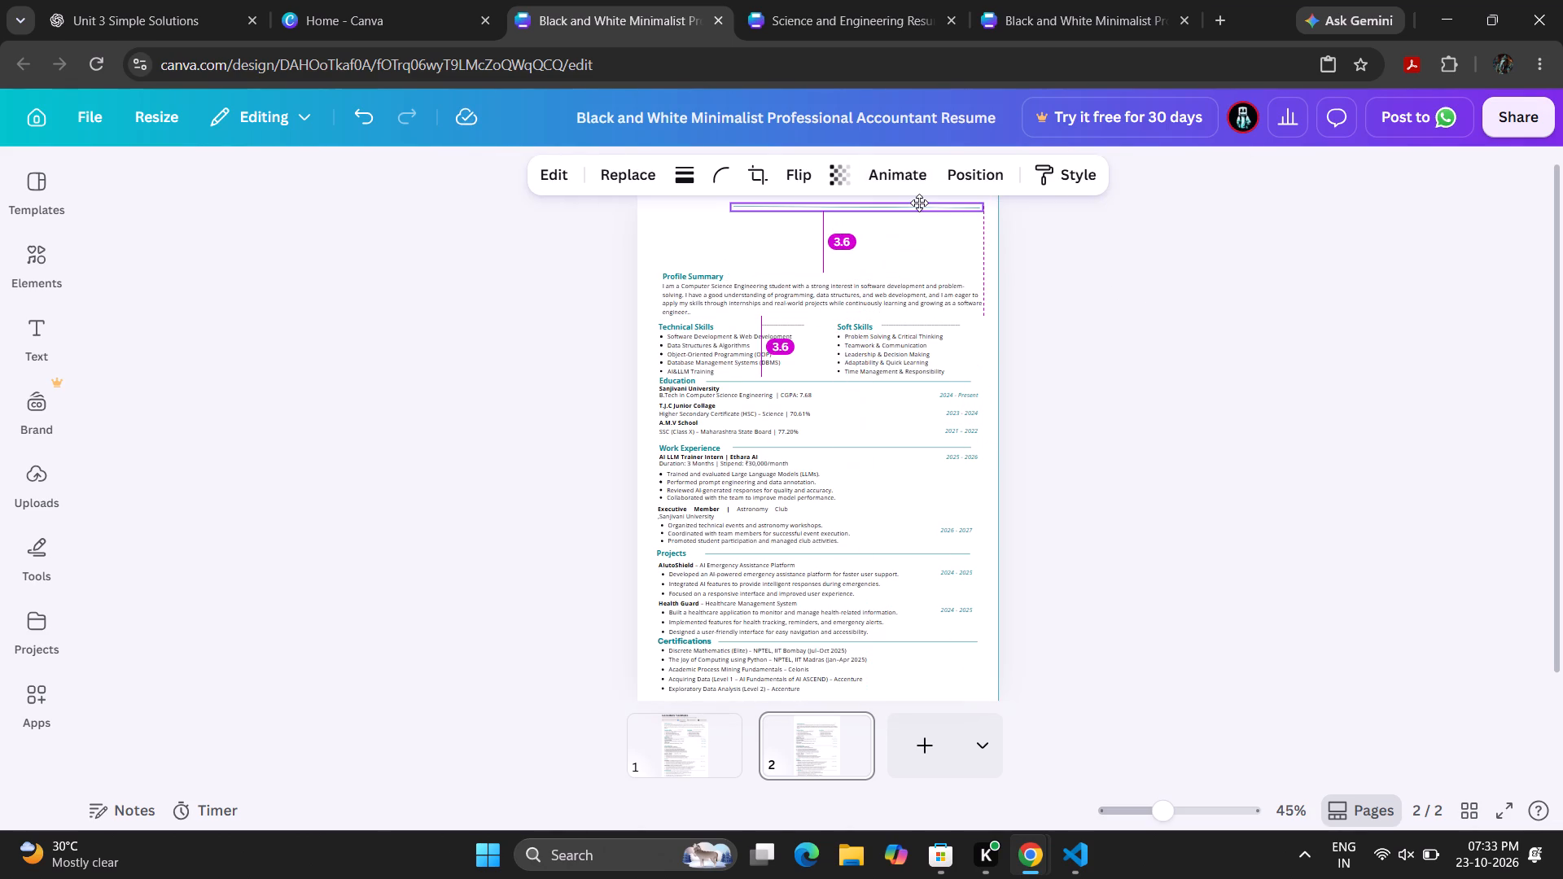
left_click_drag(919, 203, 919, 205)
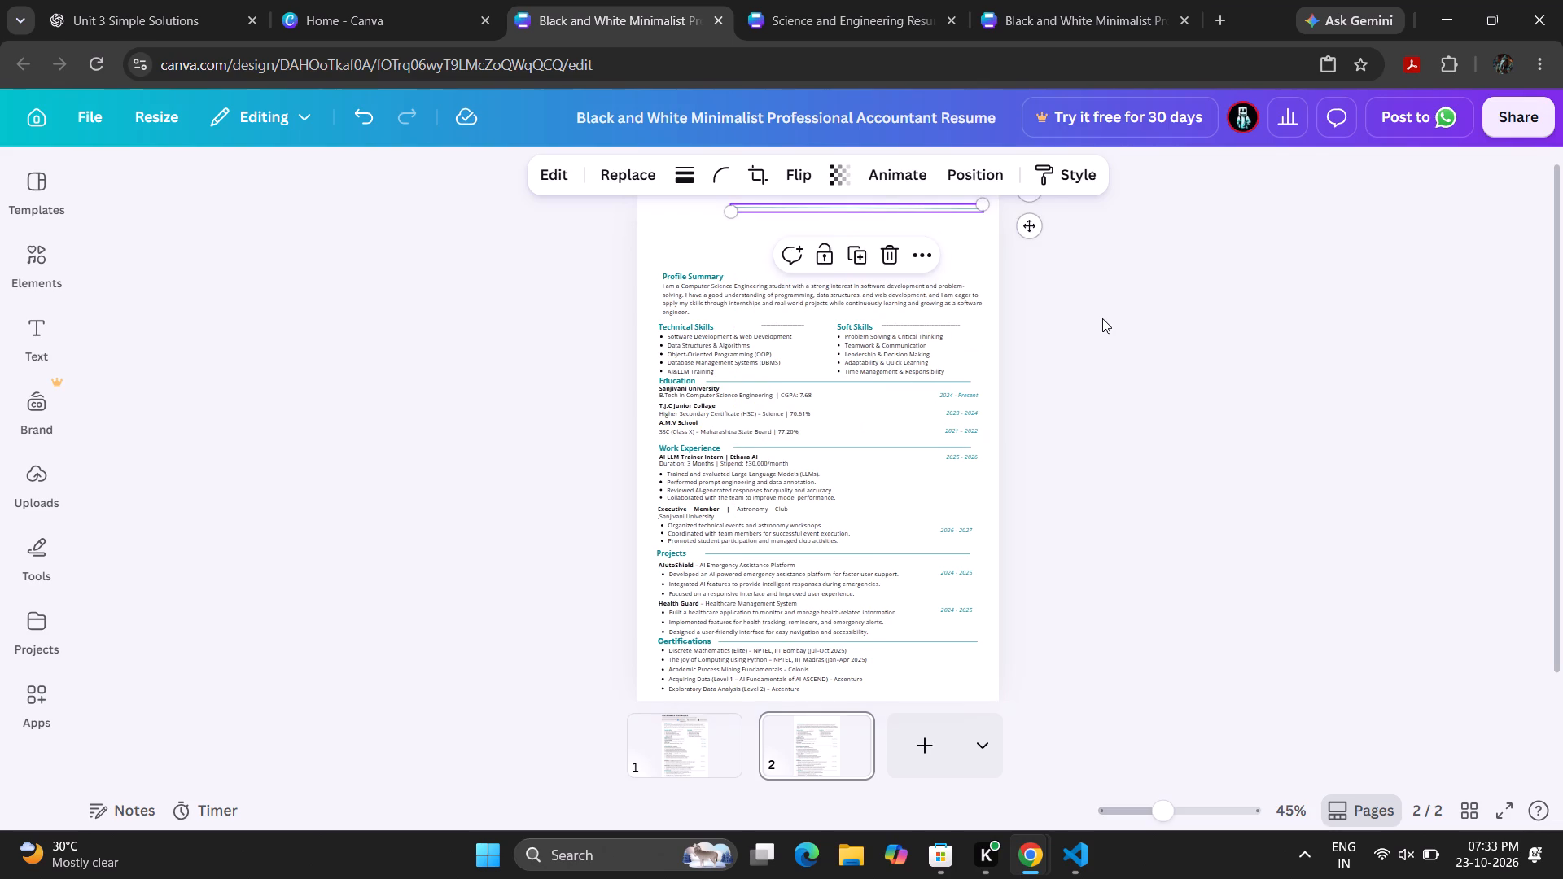
left_click(1102, 321)
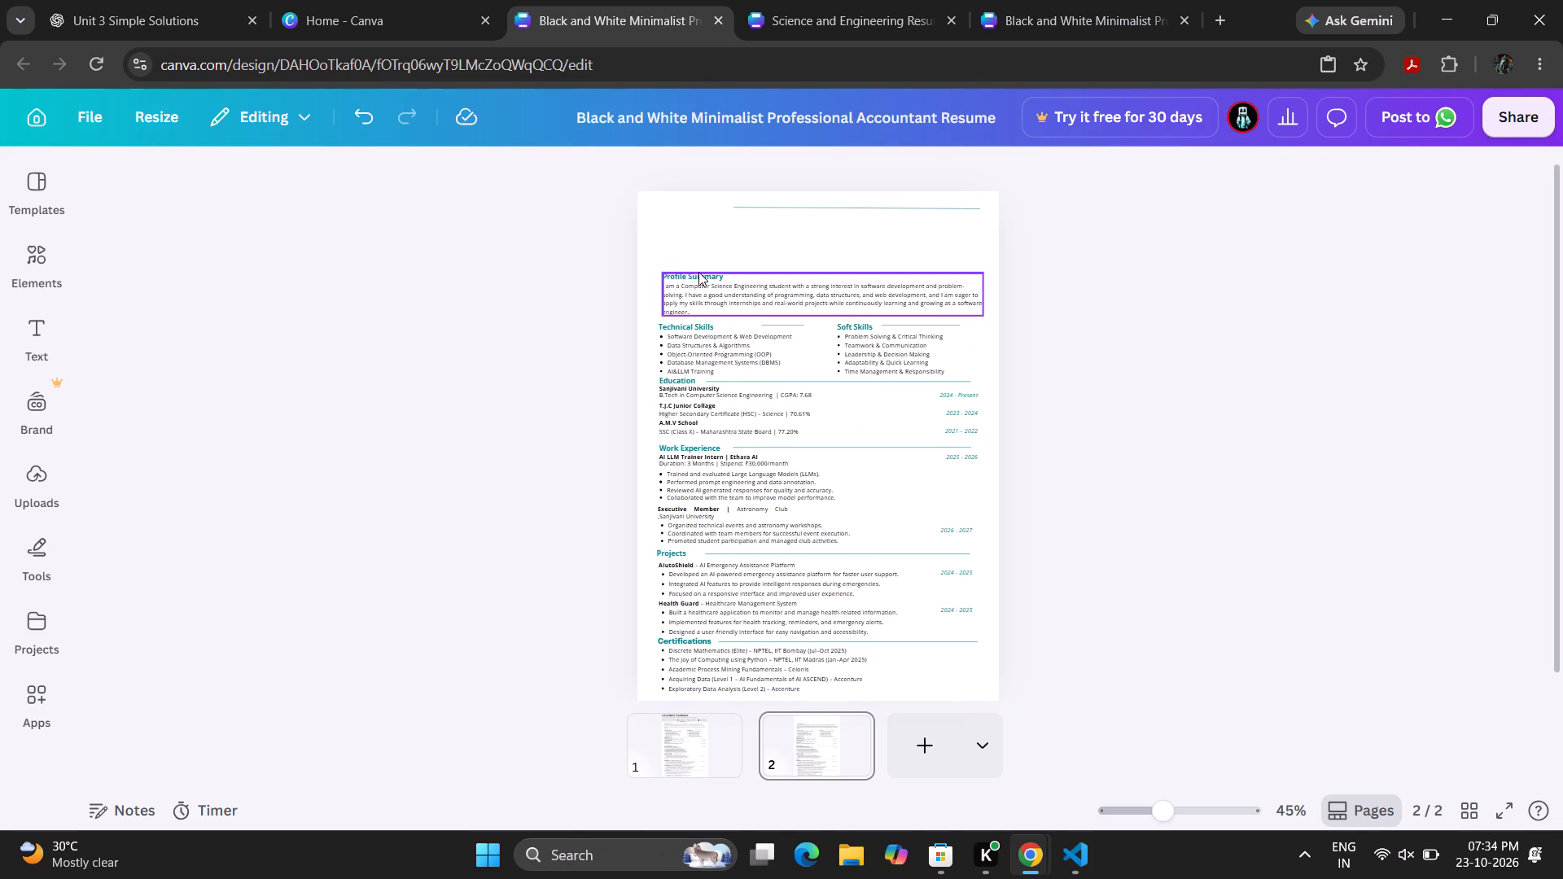
Move the Profile Summary text block to the top of page 2, lining its heading up with the divider line.
left_click(698, 272)
left_click_drag(710, 281, 720, 212)
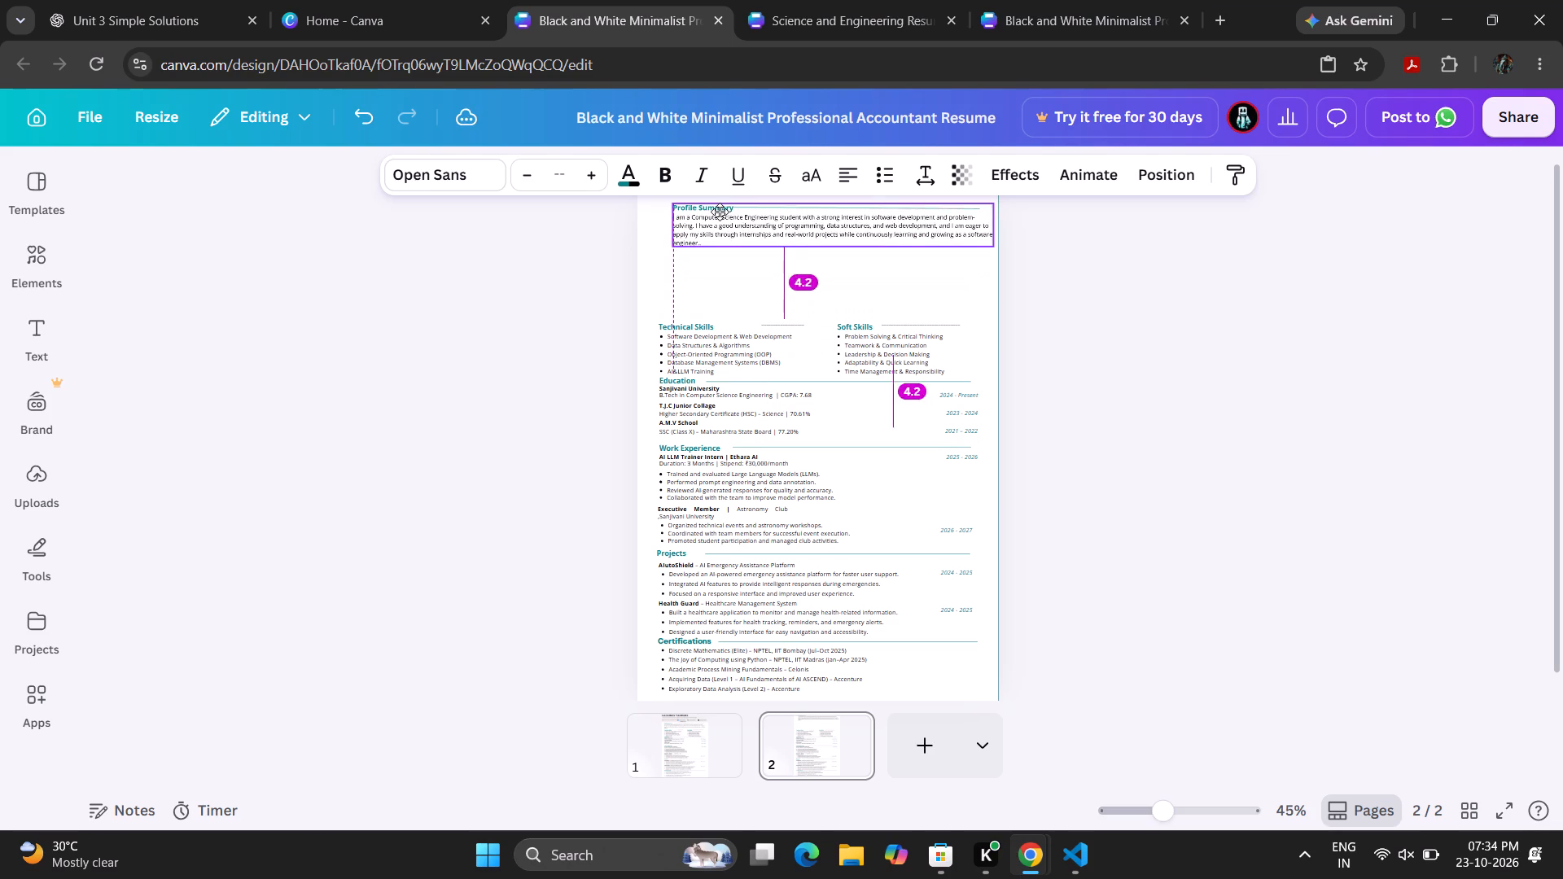
left_click_drag(720, 212, 720, 210)
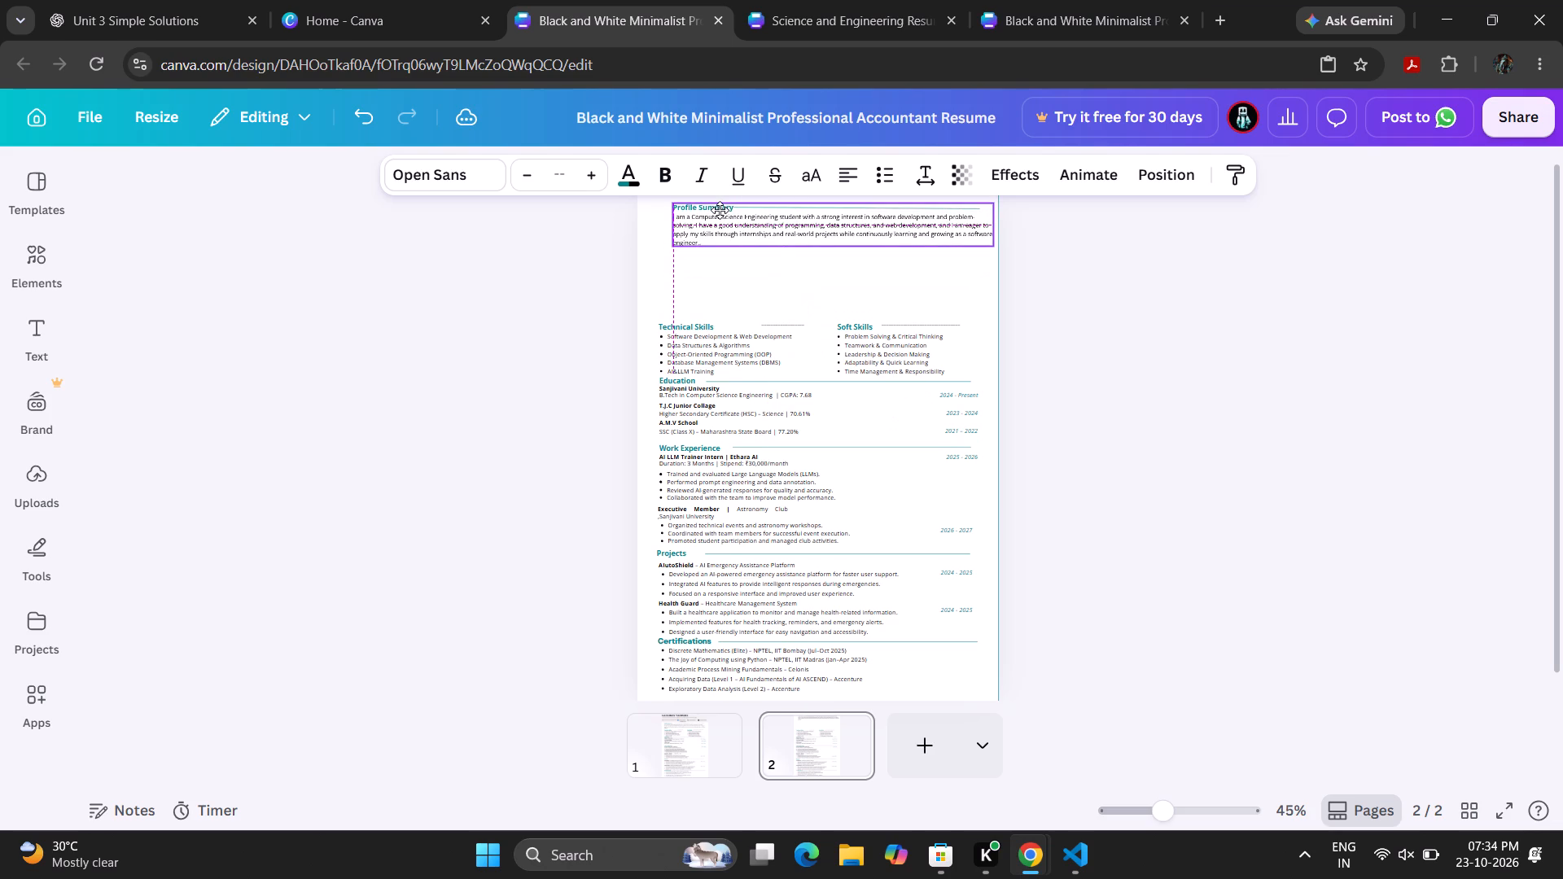
left_click_drag(720, 210, 713, 212)
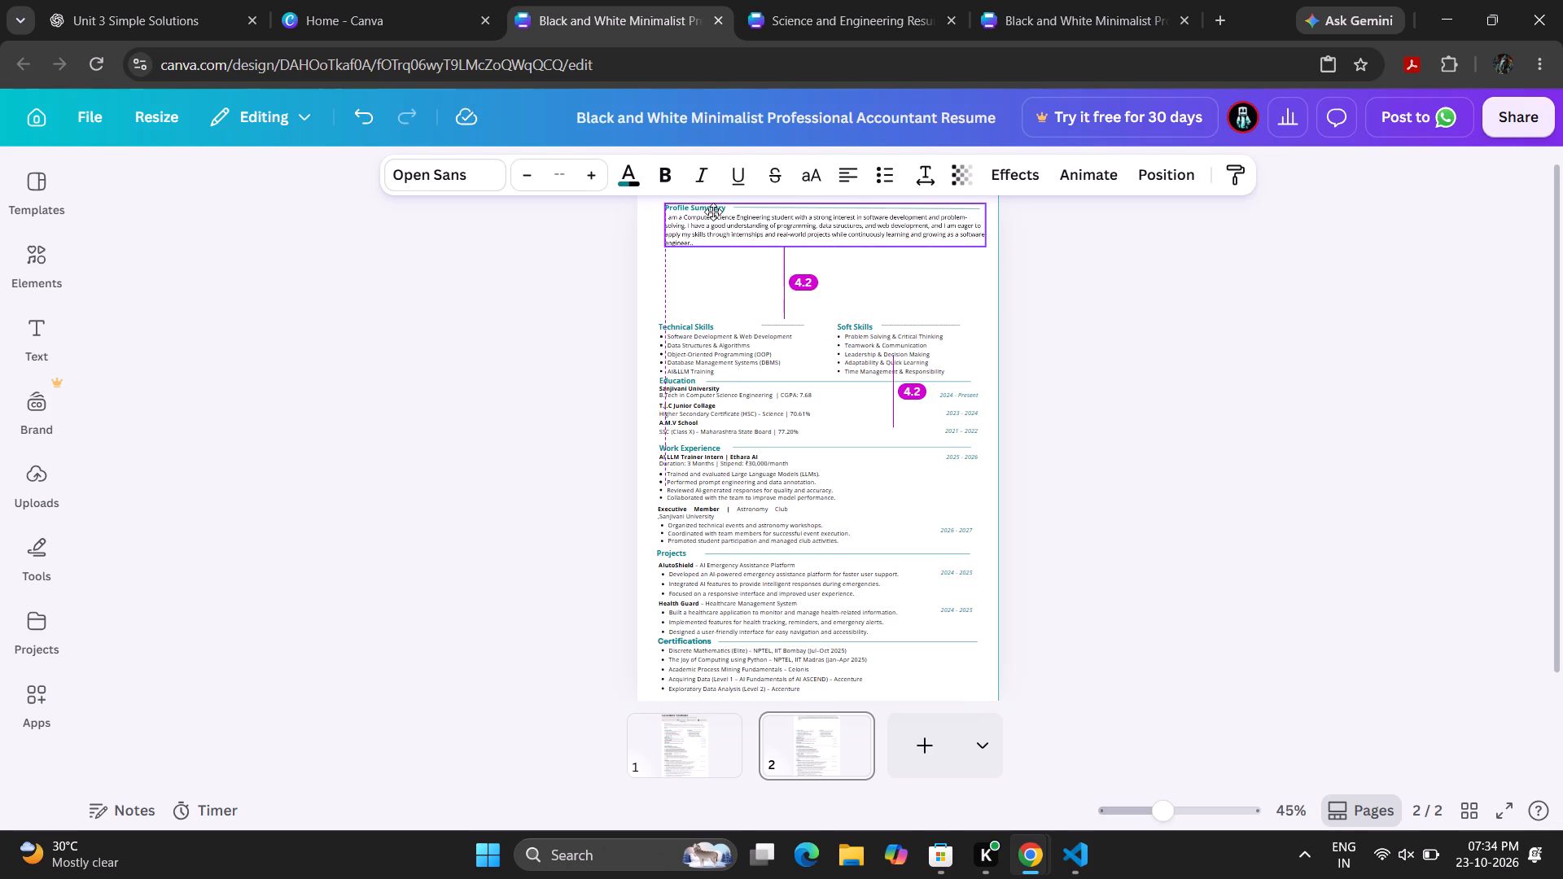
left_click_drag(713, 212, 715, 210)
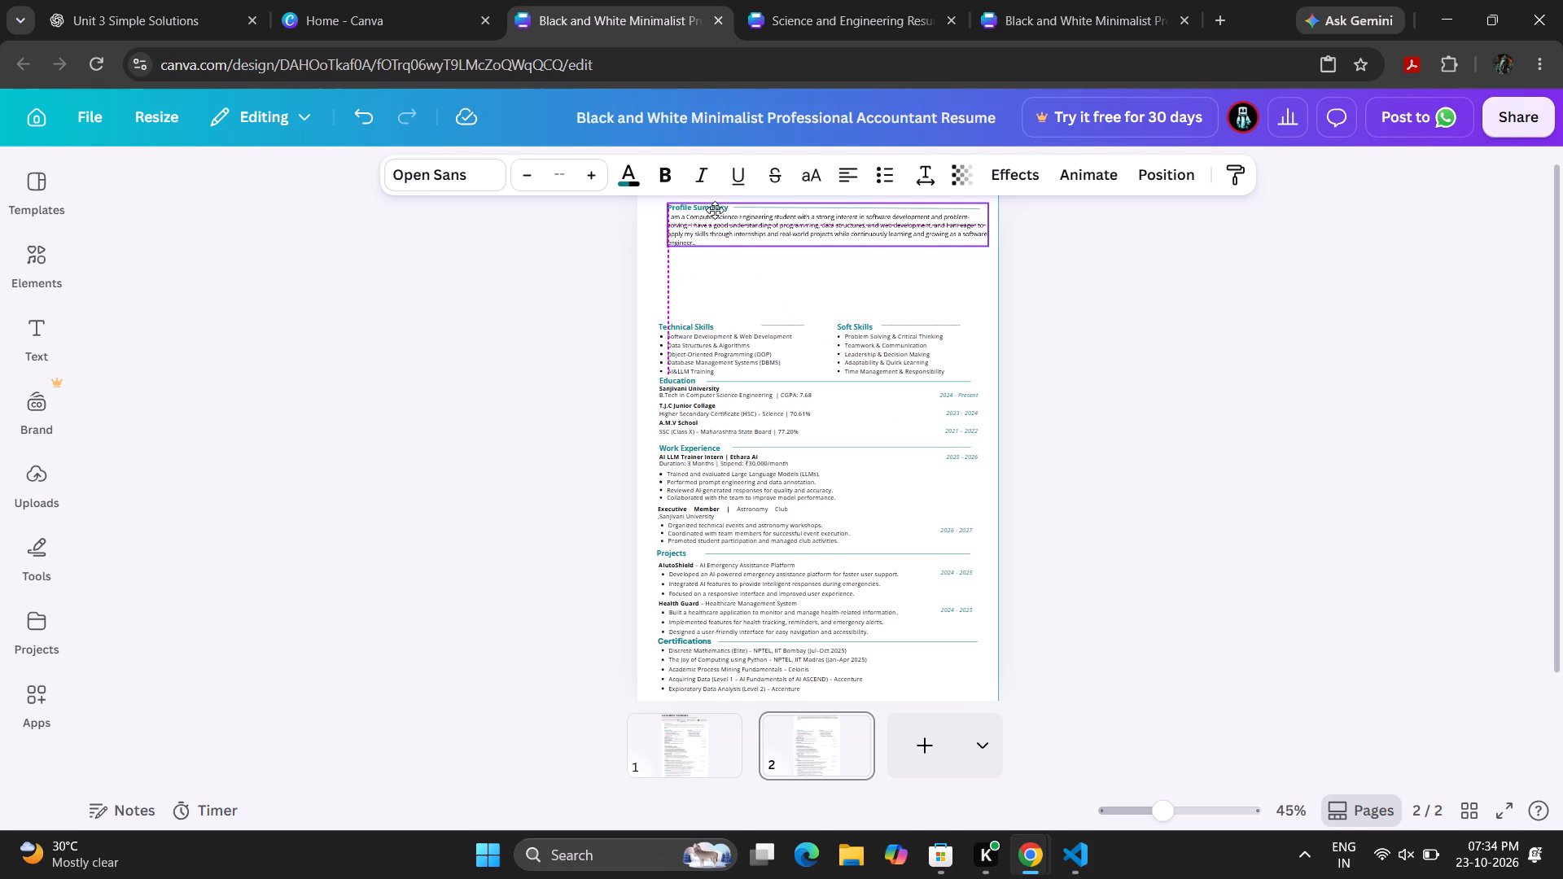
left_click_drag(715, 210, 715, 211)
left_click_drag(715, 211, 717, 209)
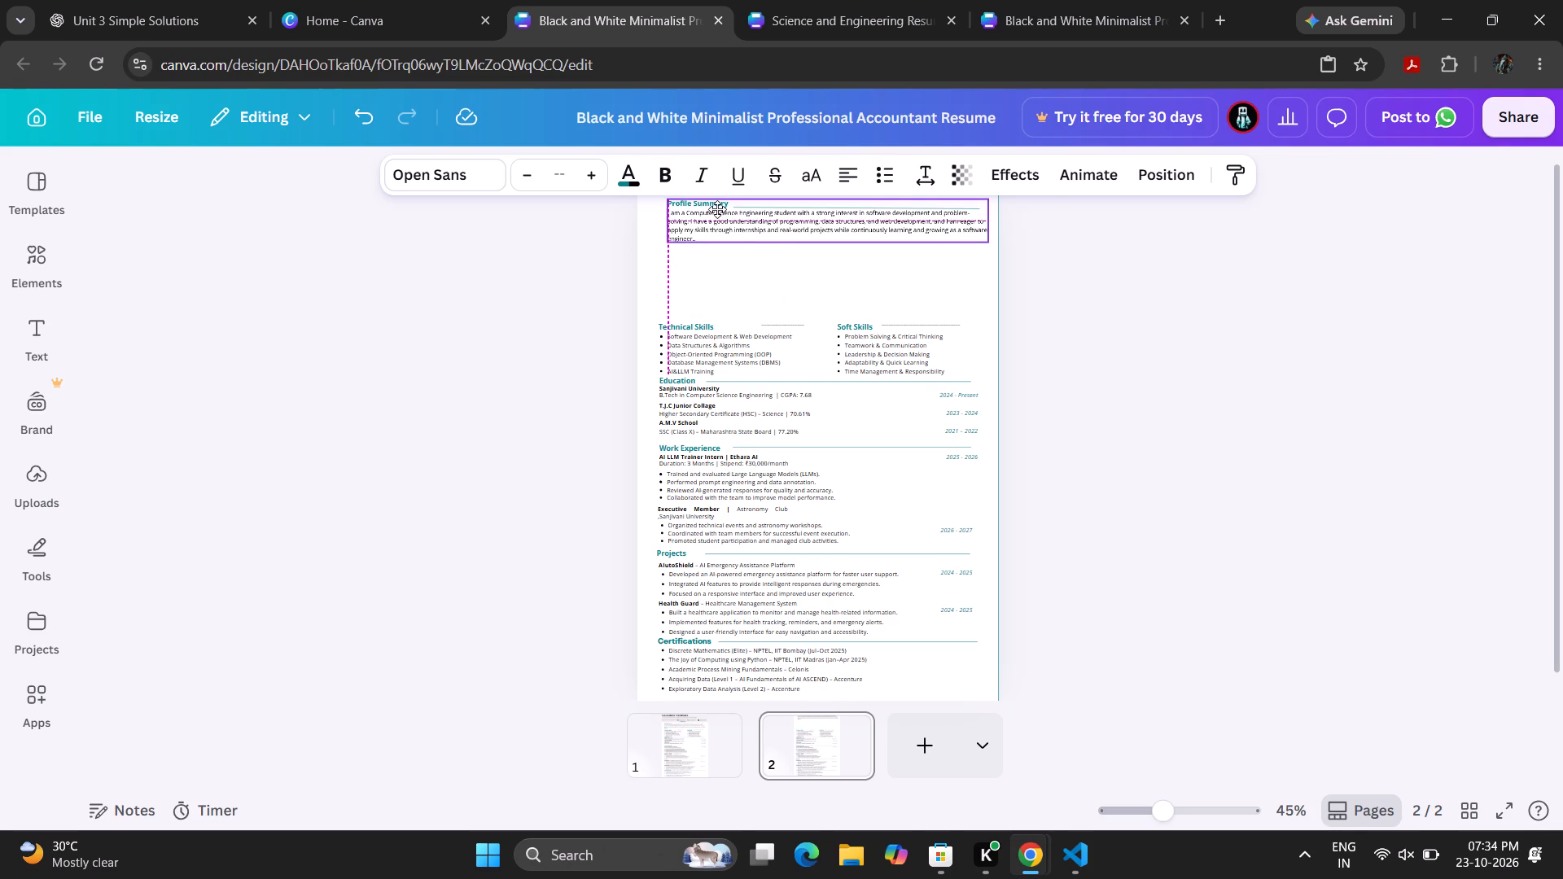
left_click_drag(717, 209, 718, 211)
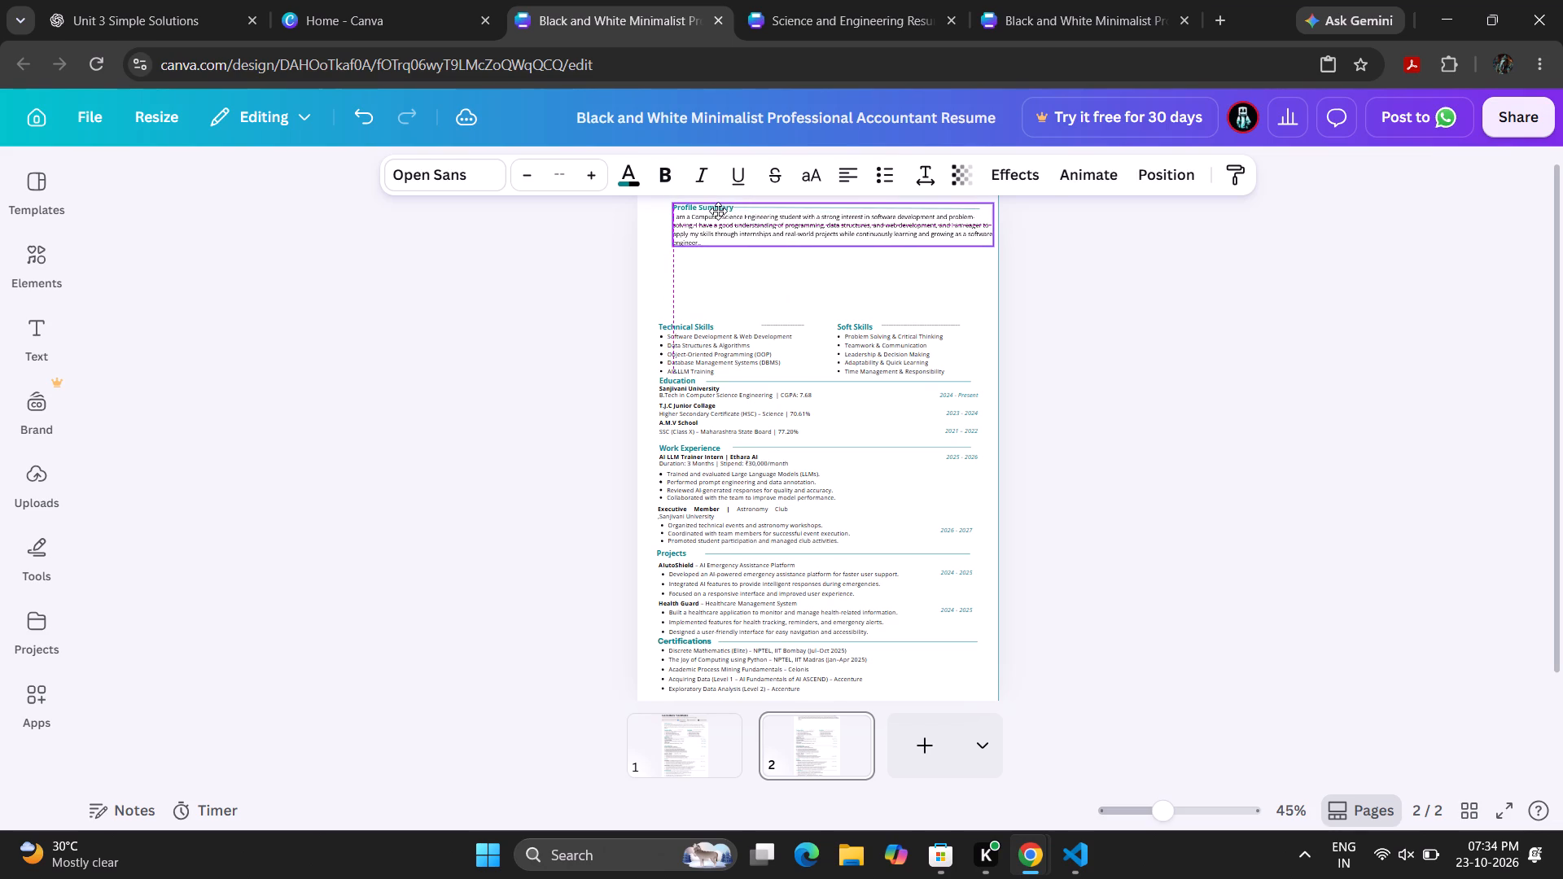
left_click_drag(718, 211, 716, 217)
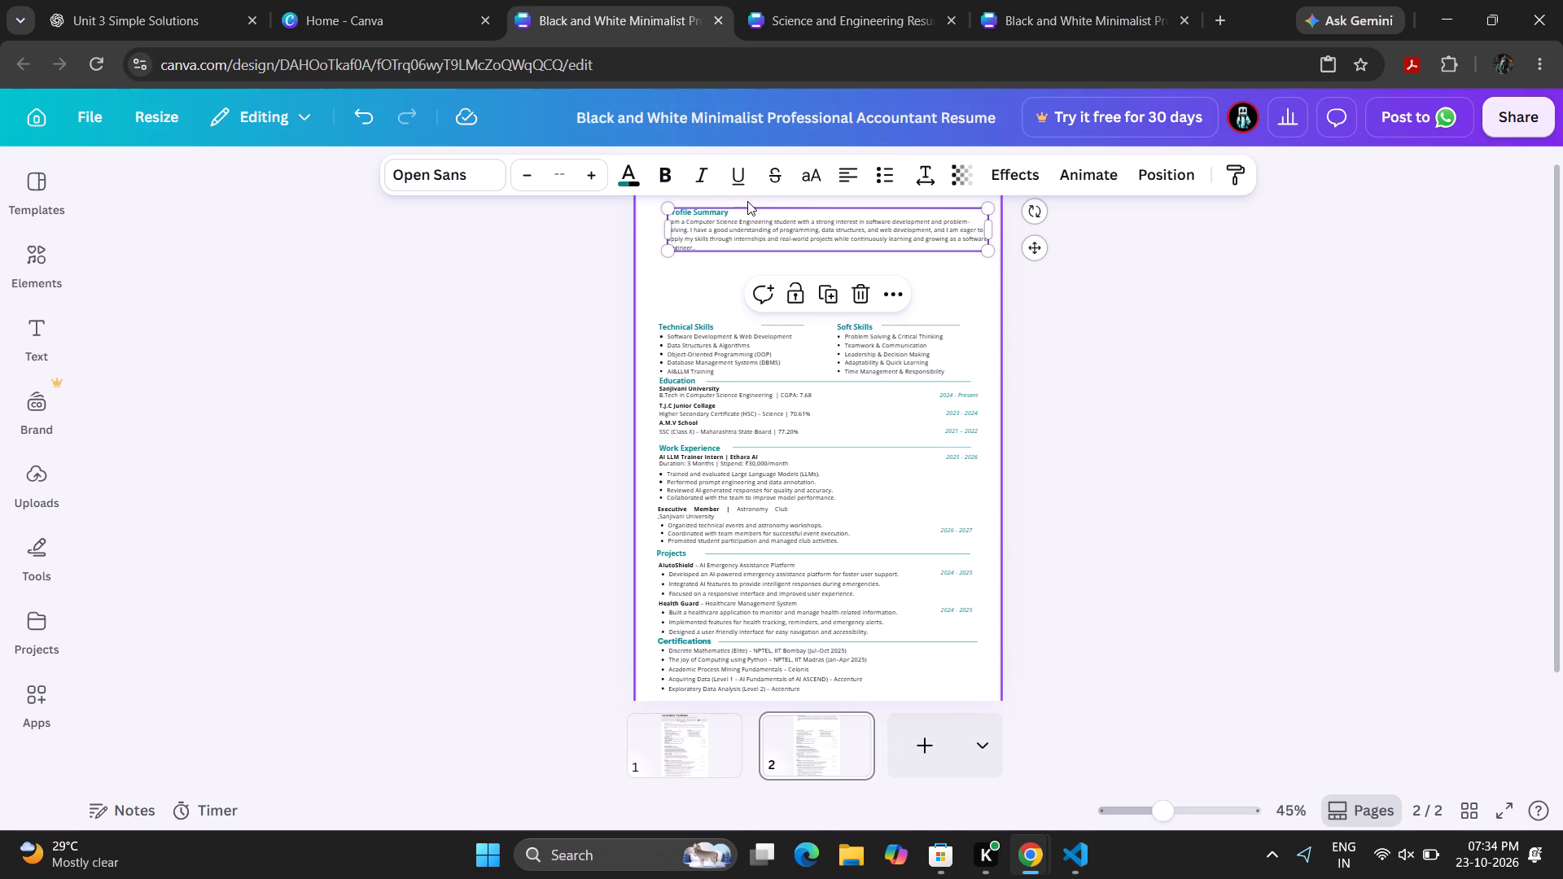
left_click(744, 229)
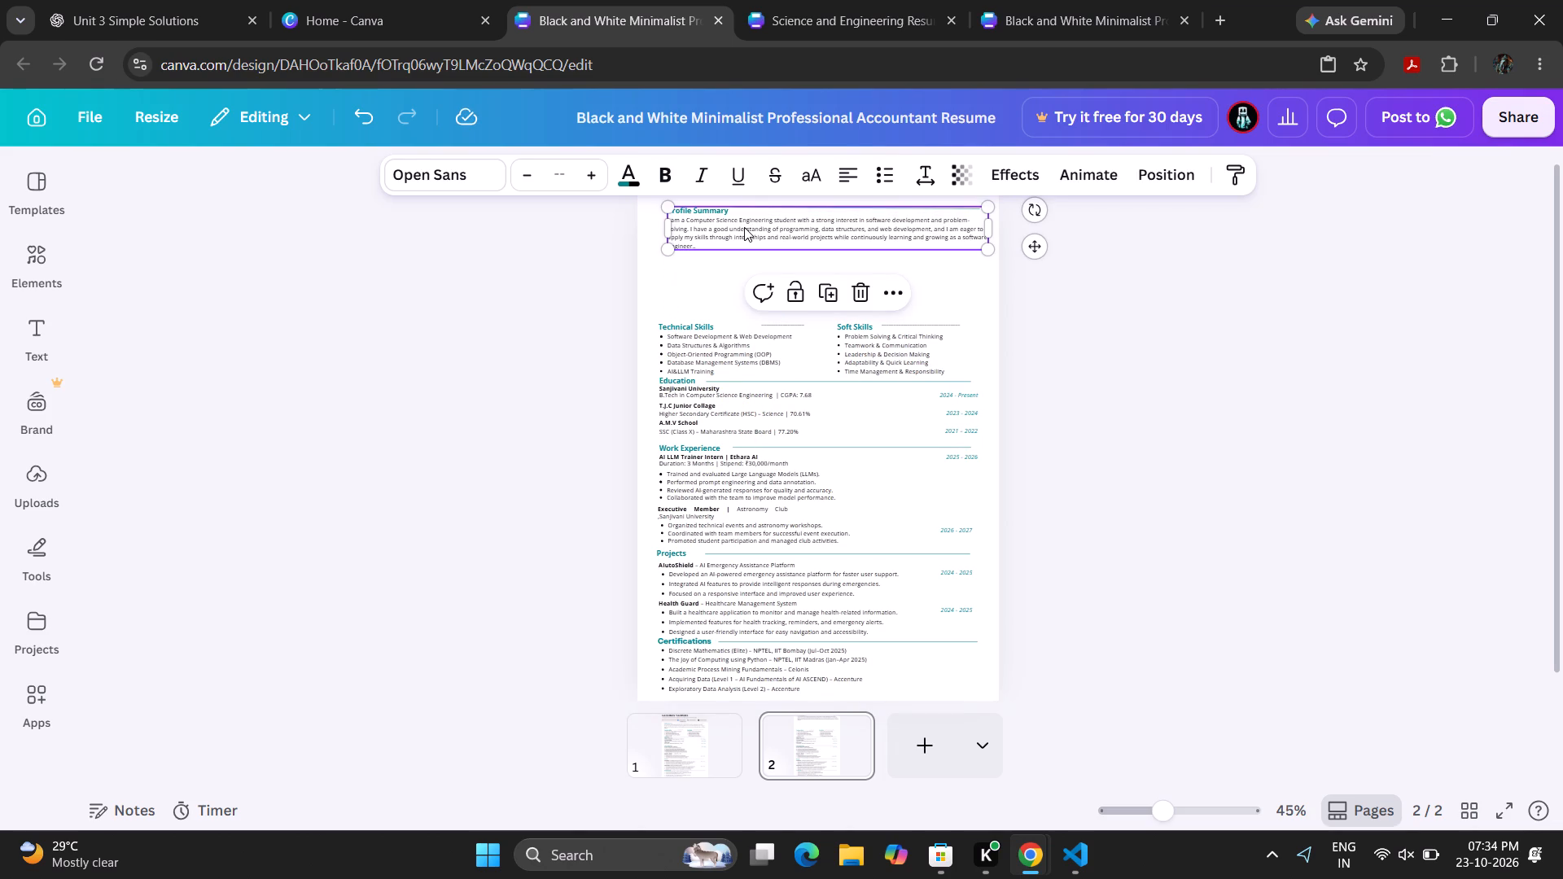
left_click(1035, 250)
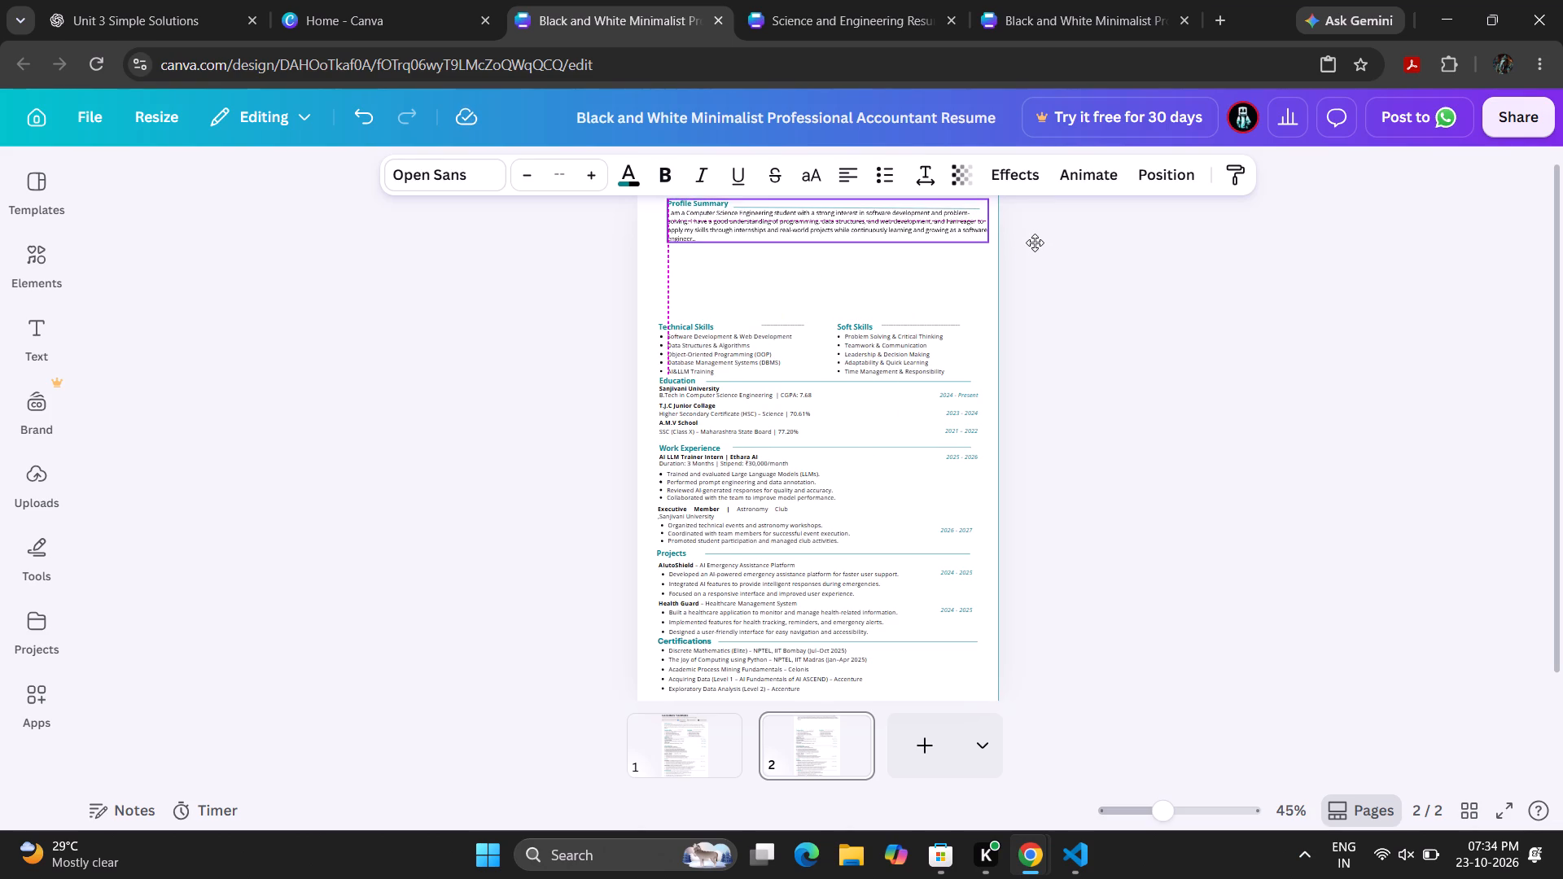
left_click(1086, 314)
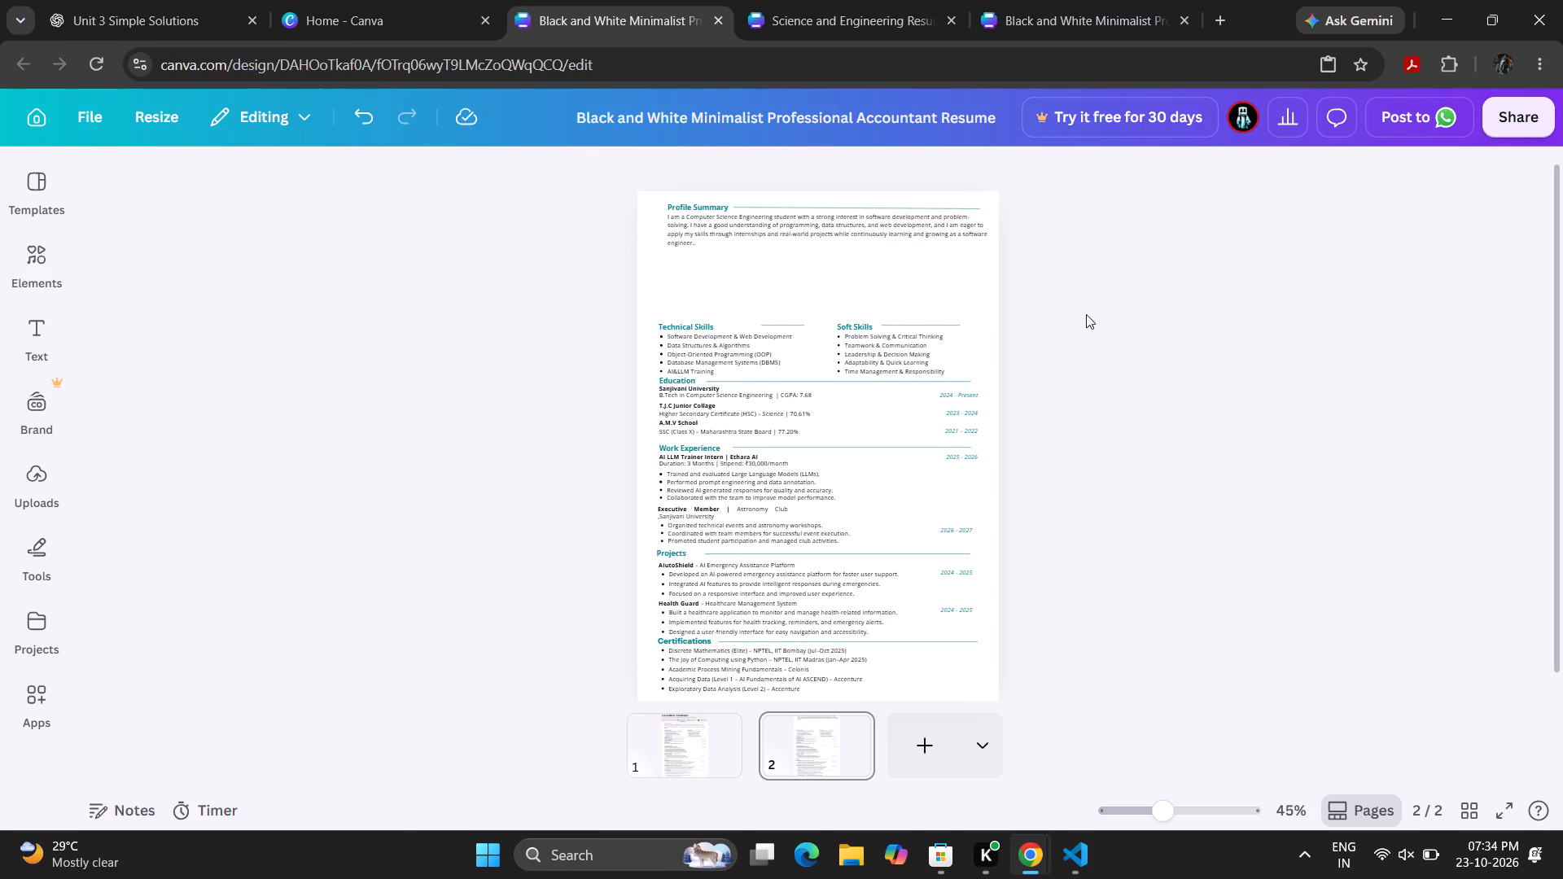
Compare the rearranged top of page 2 with the original header and summary on page 1.
double_click(699, 207)
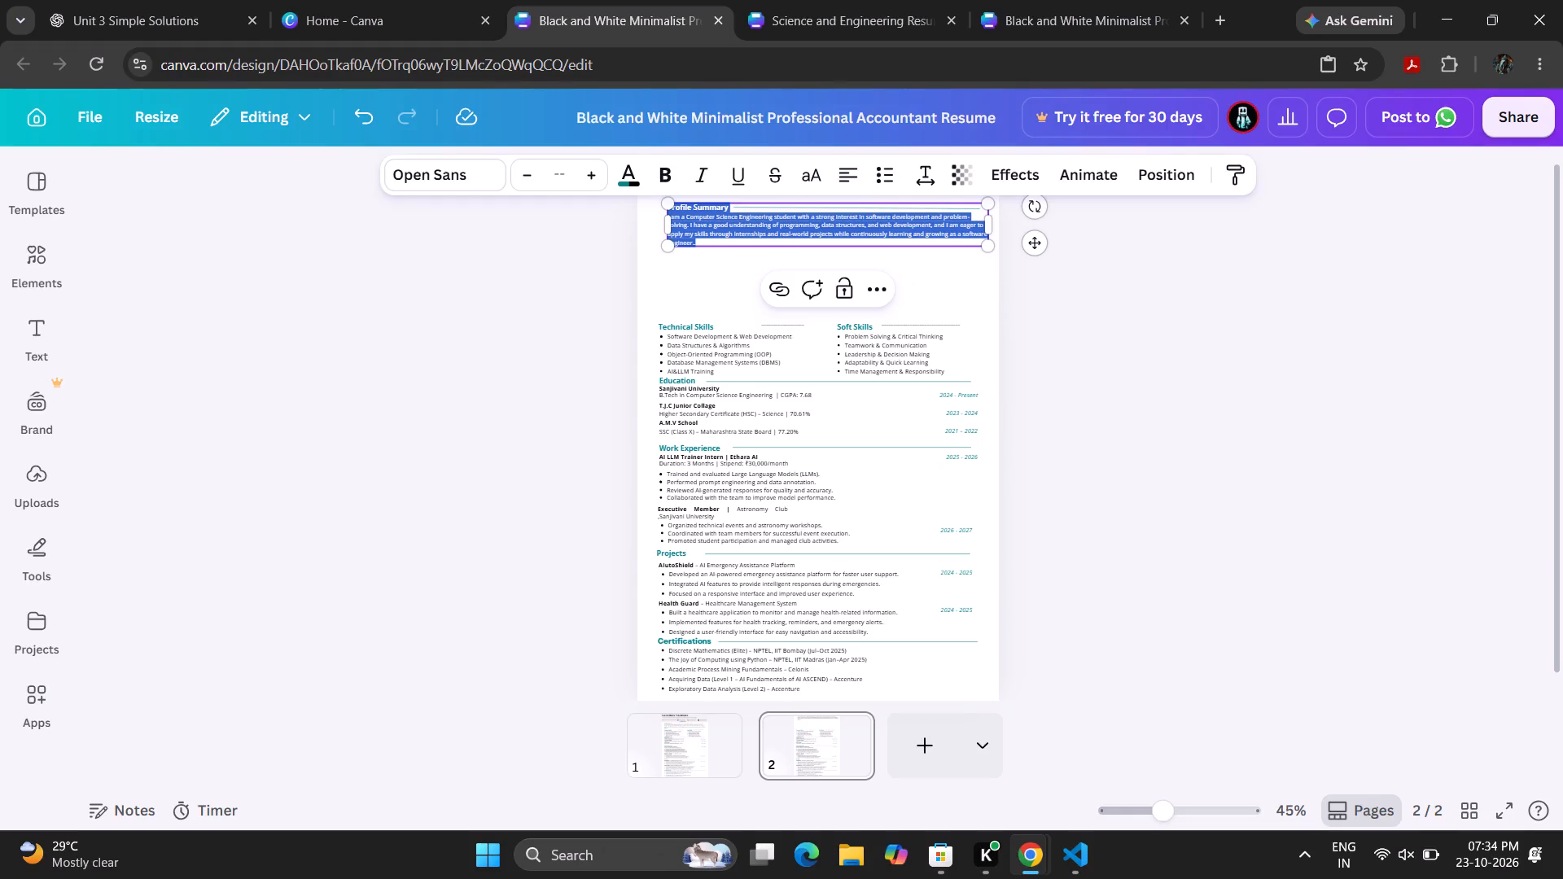
left_click(726, 210)
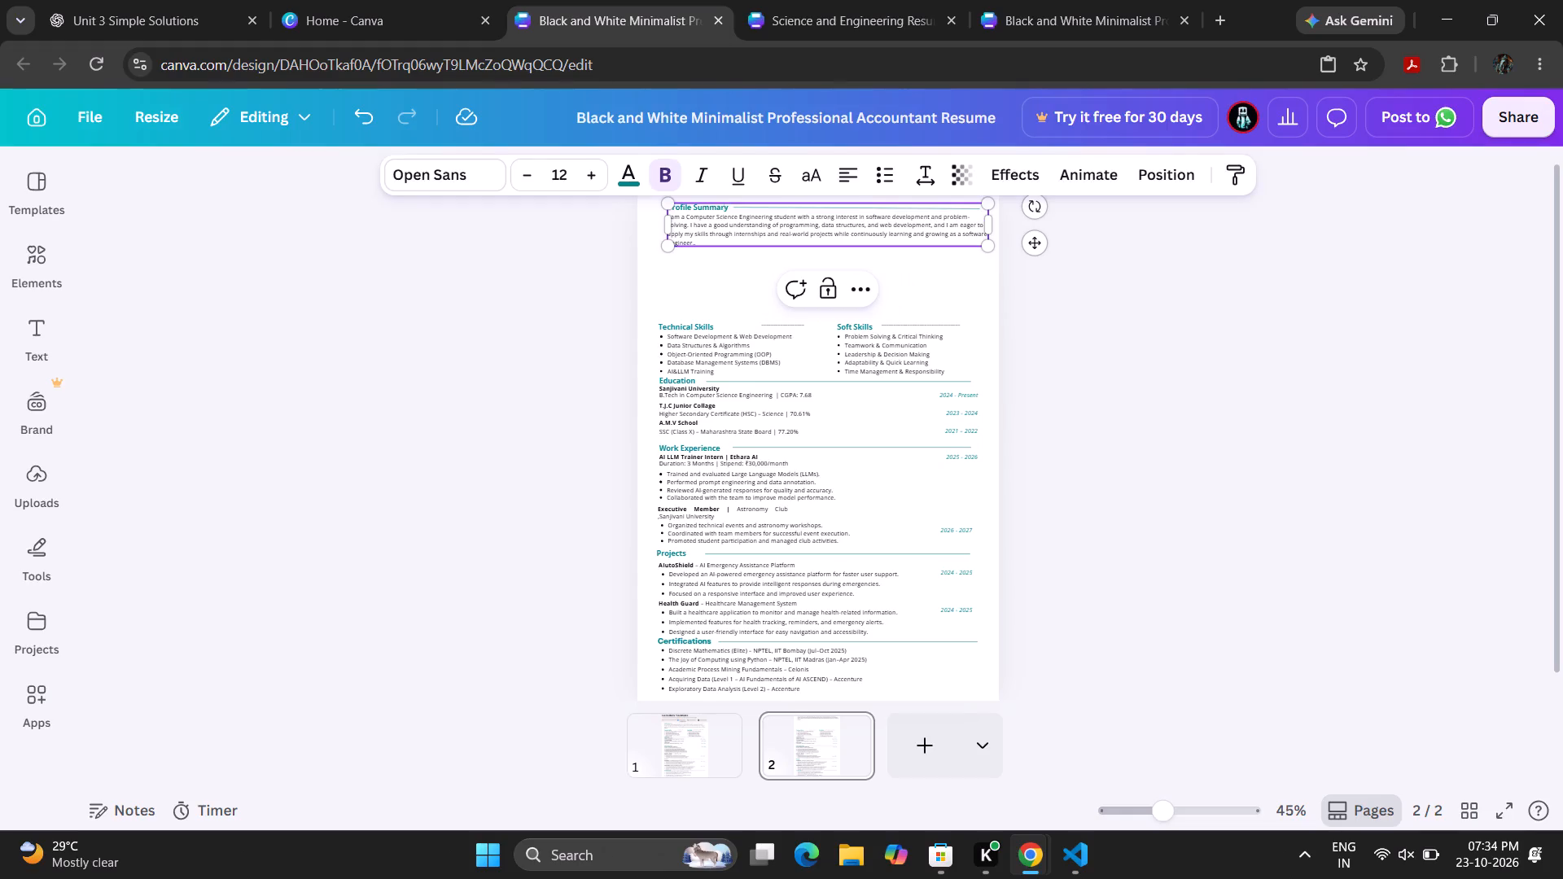
left_click(684, 761)
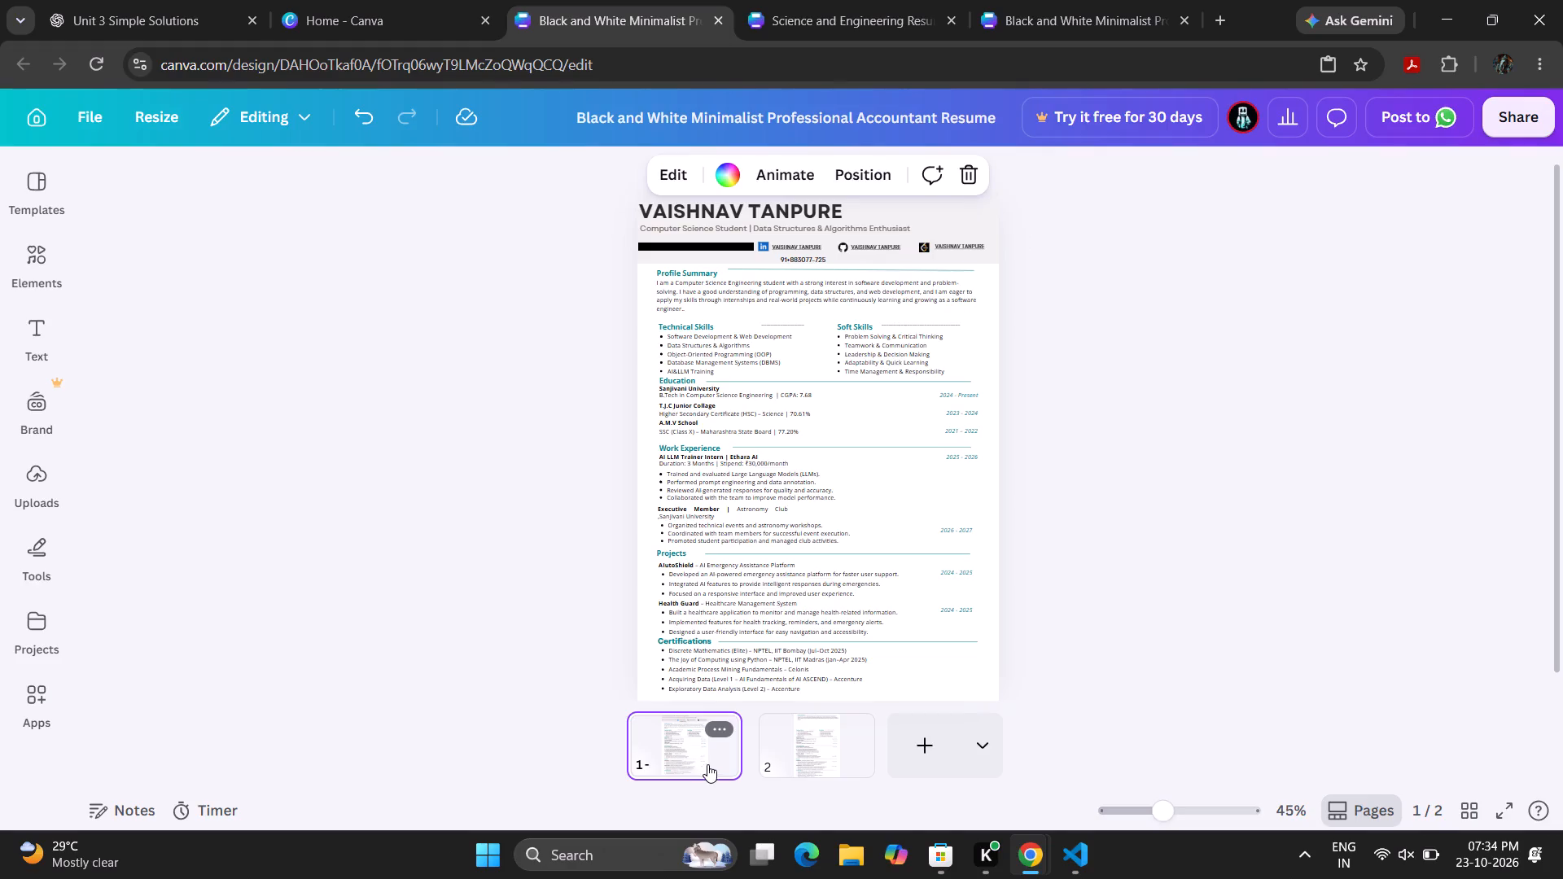
left_click(824, 751)
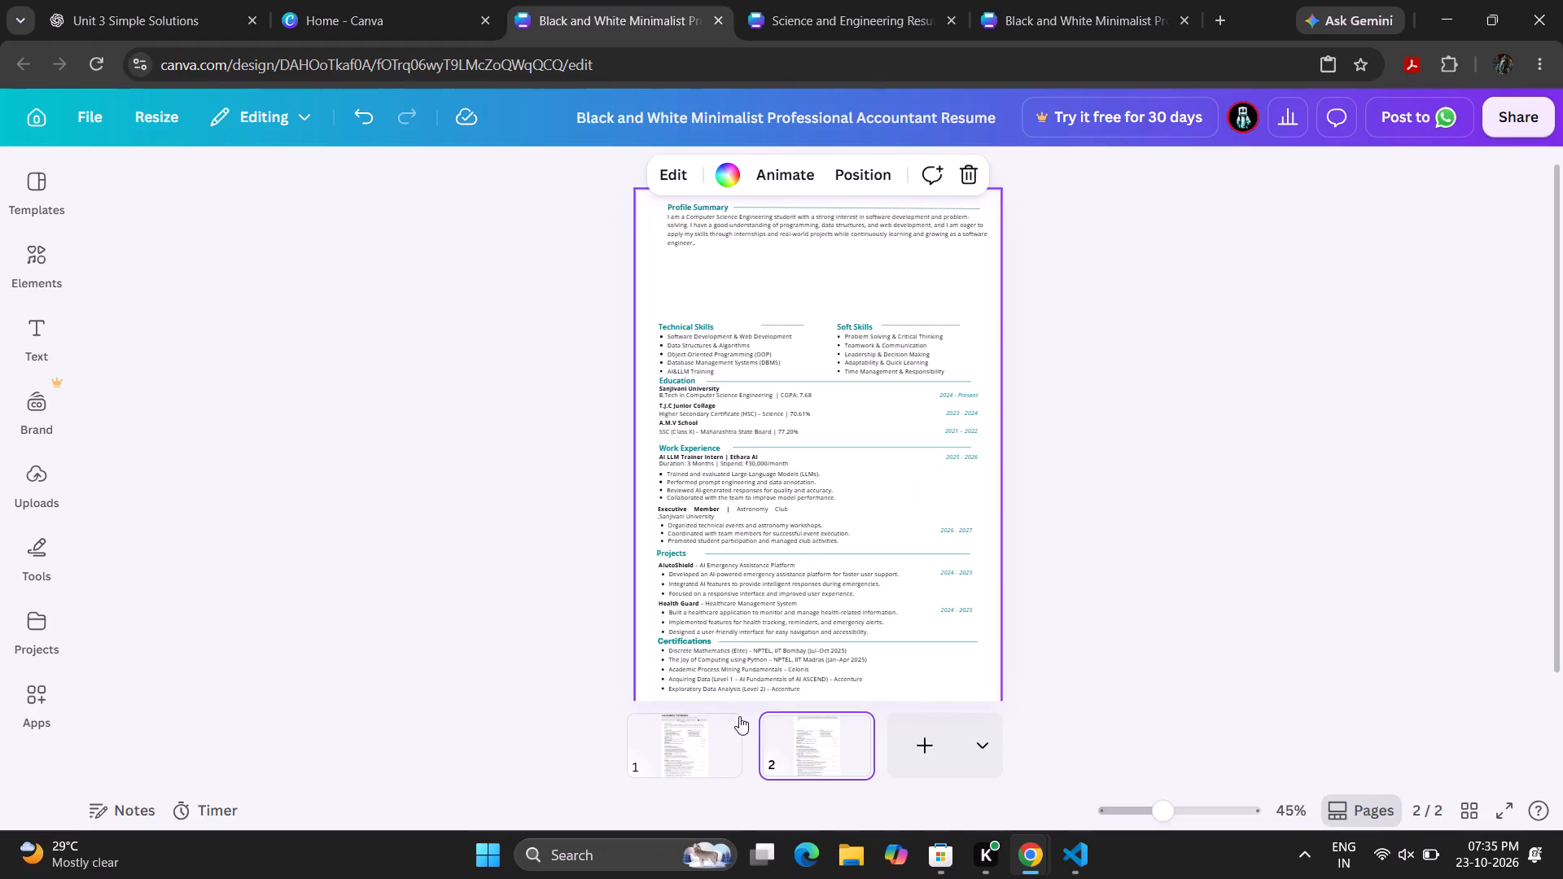
left_click(690, 757)
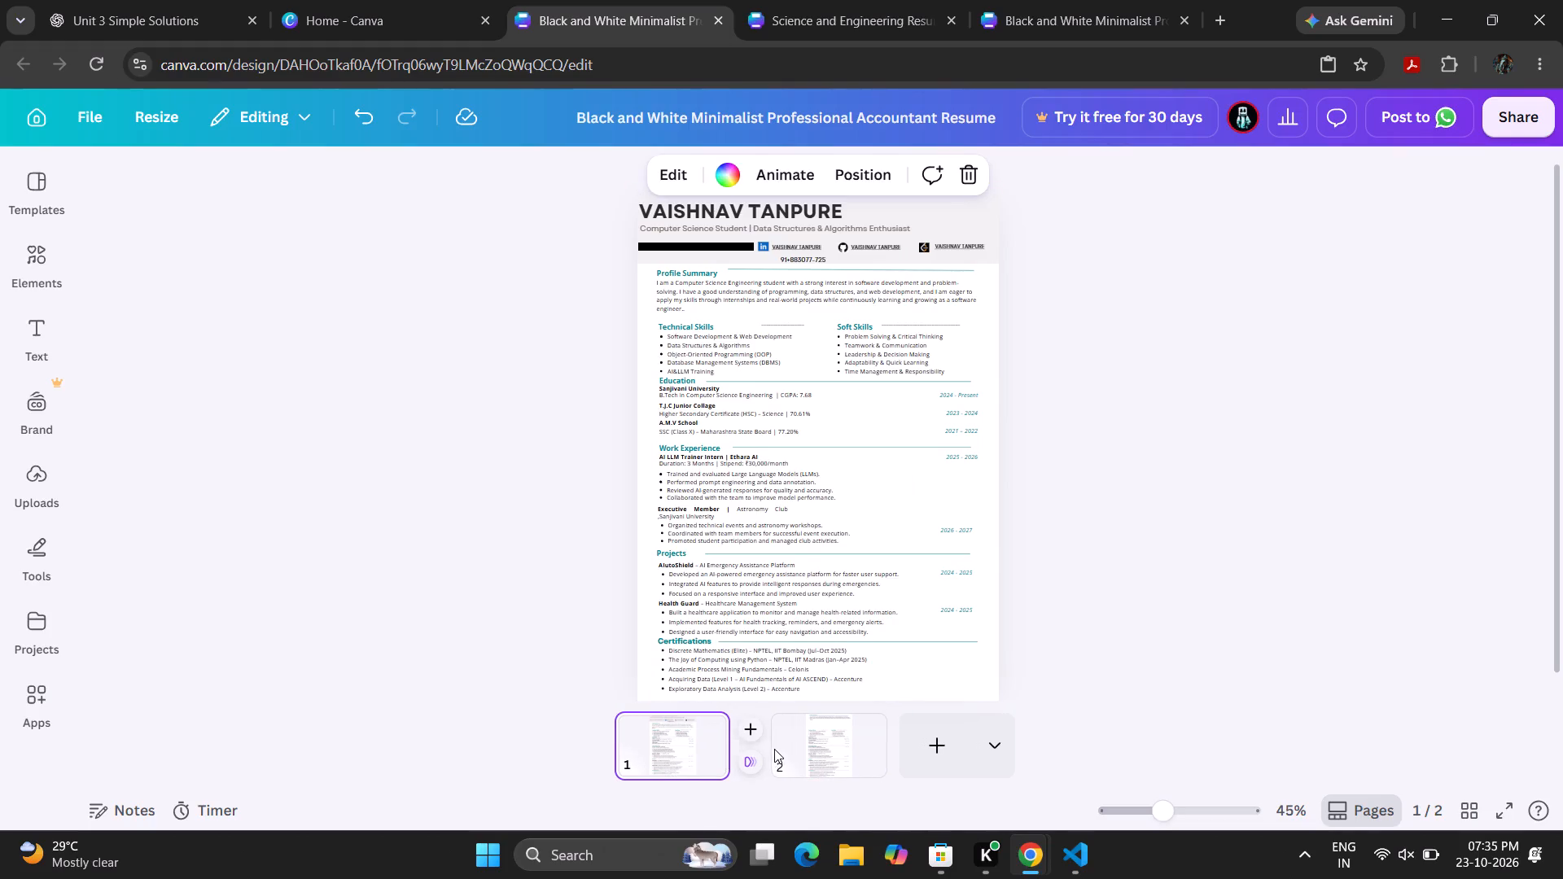
left_click(833, 754)
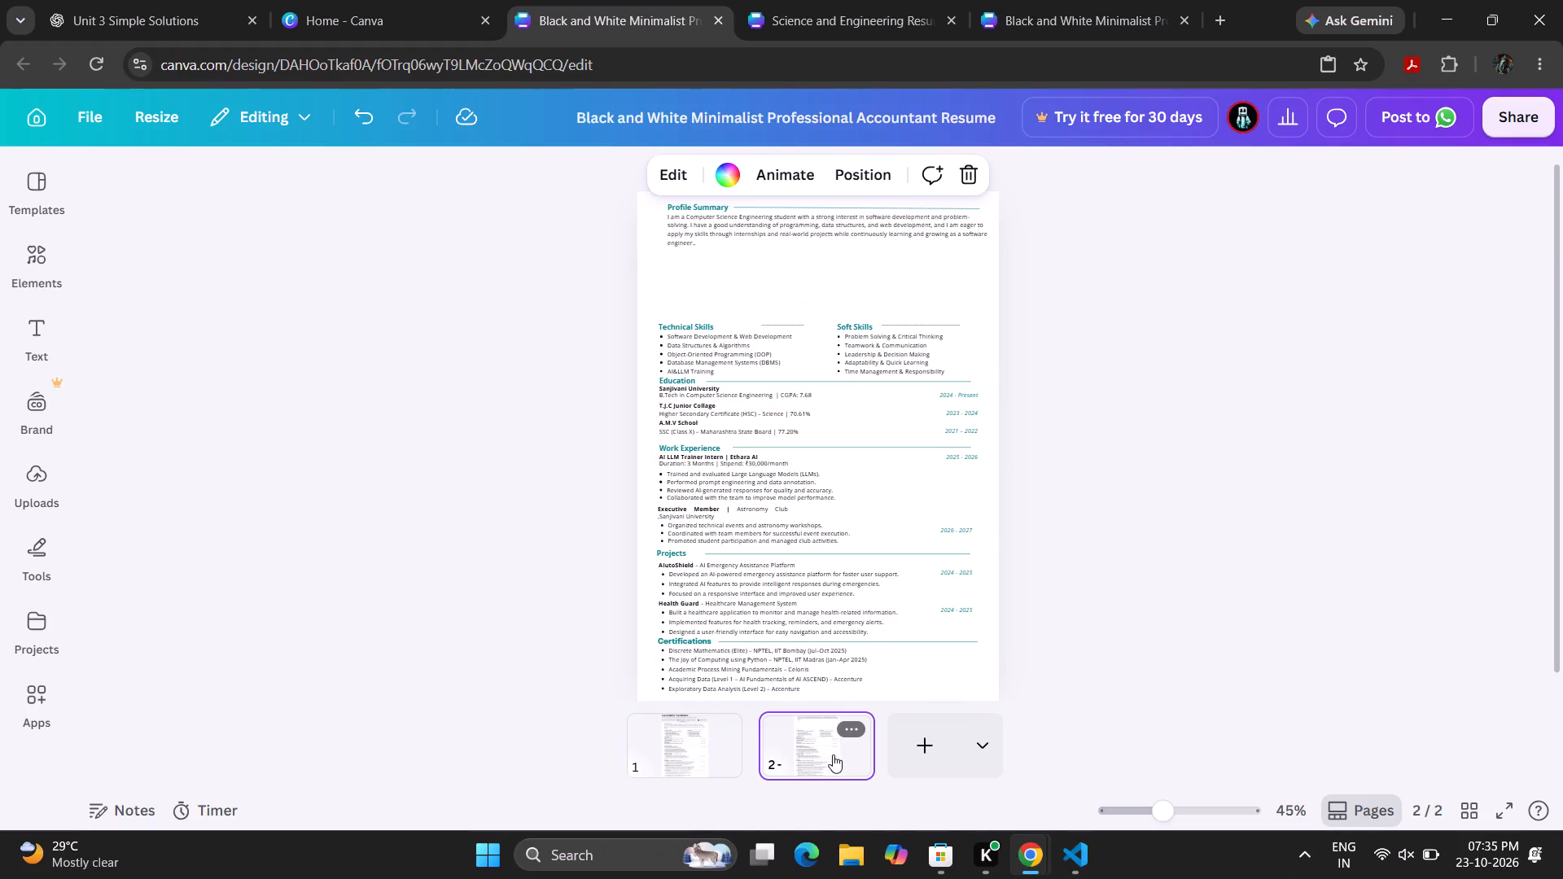
Delete the "Profile Summary" heading text on page 2, keeping the summary paragraph below it.
double_click(681, 203)
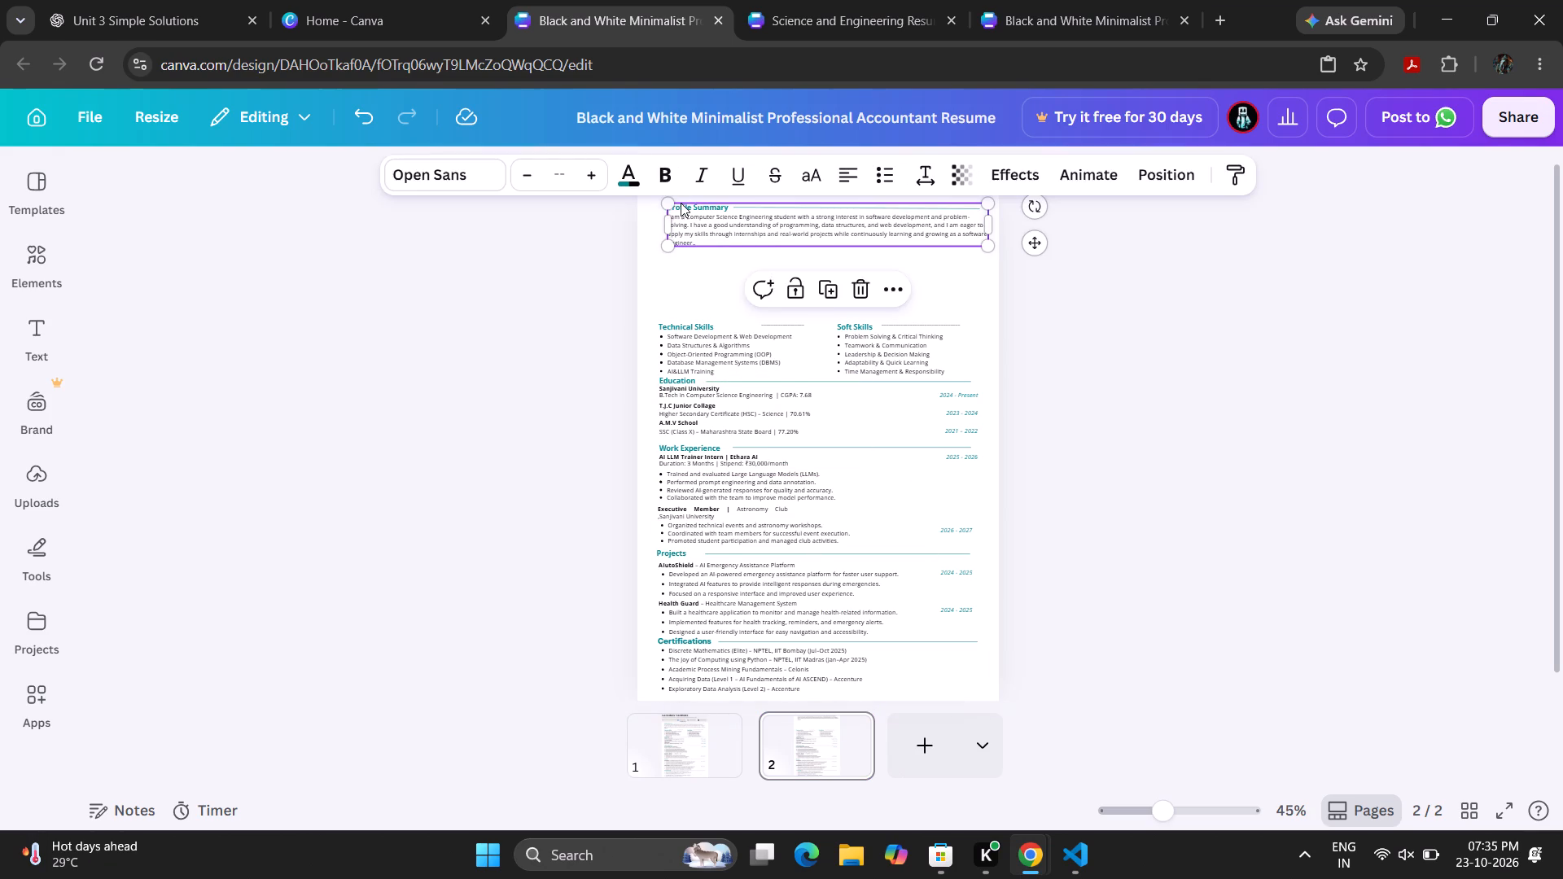
left_click(732, 209)
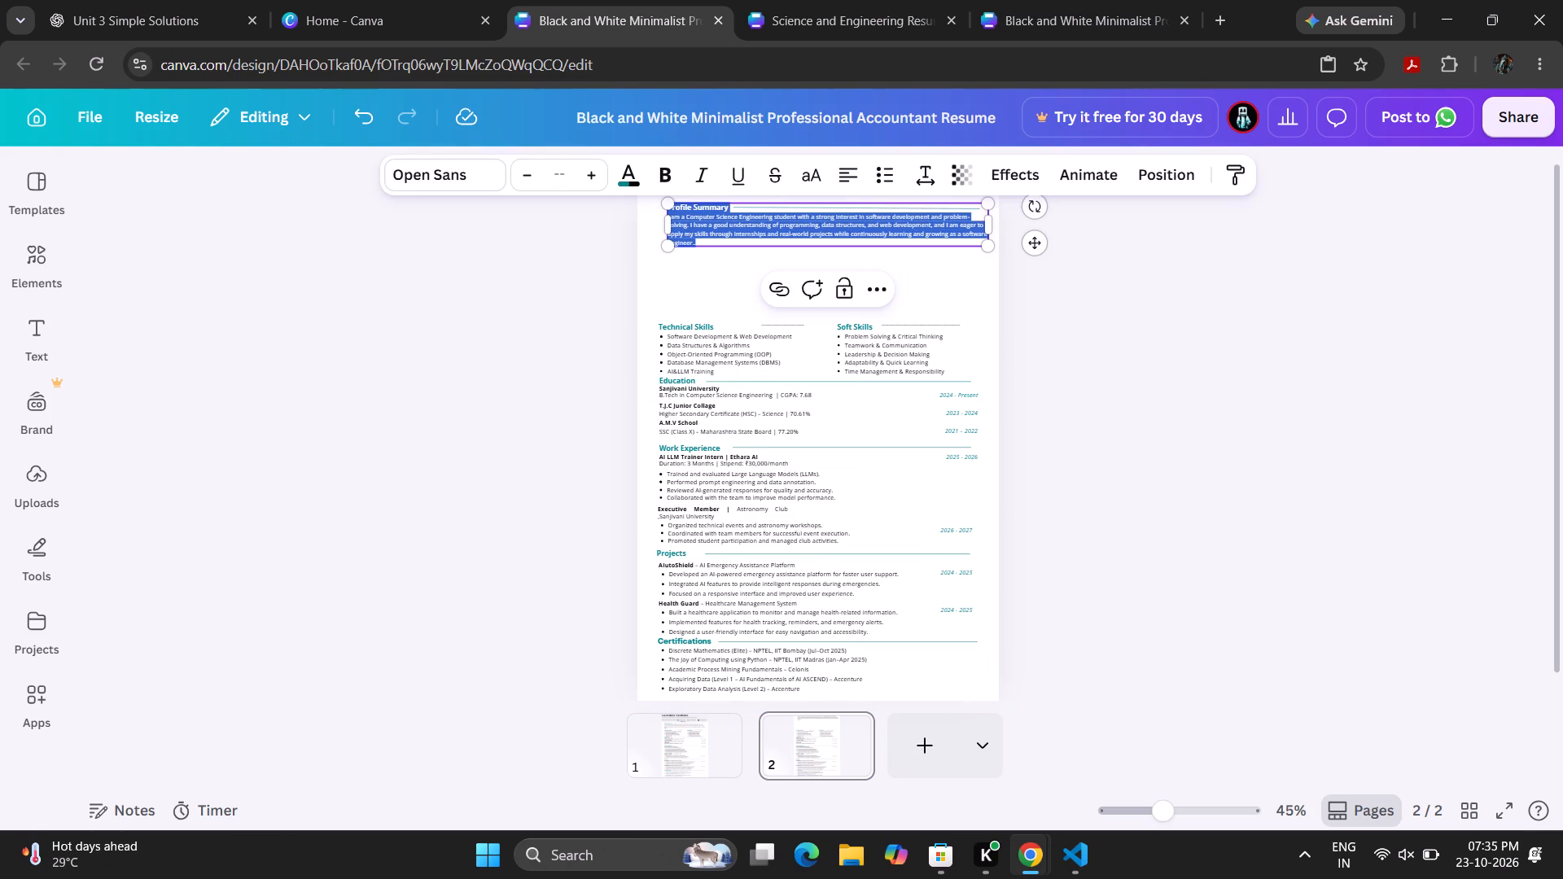
key("BackSpace")
key("BackSpace")
key("BackSpace")
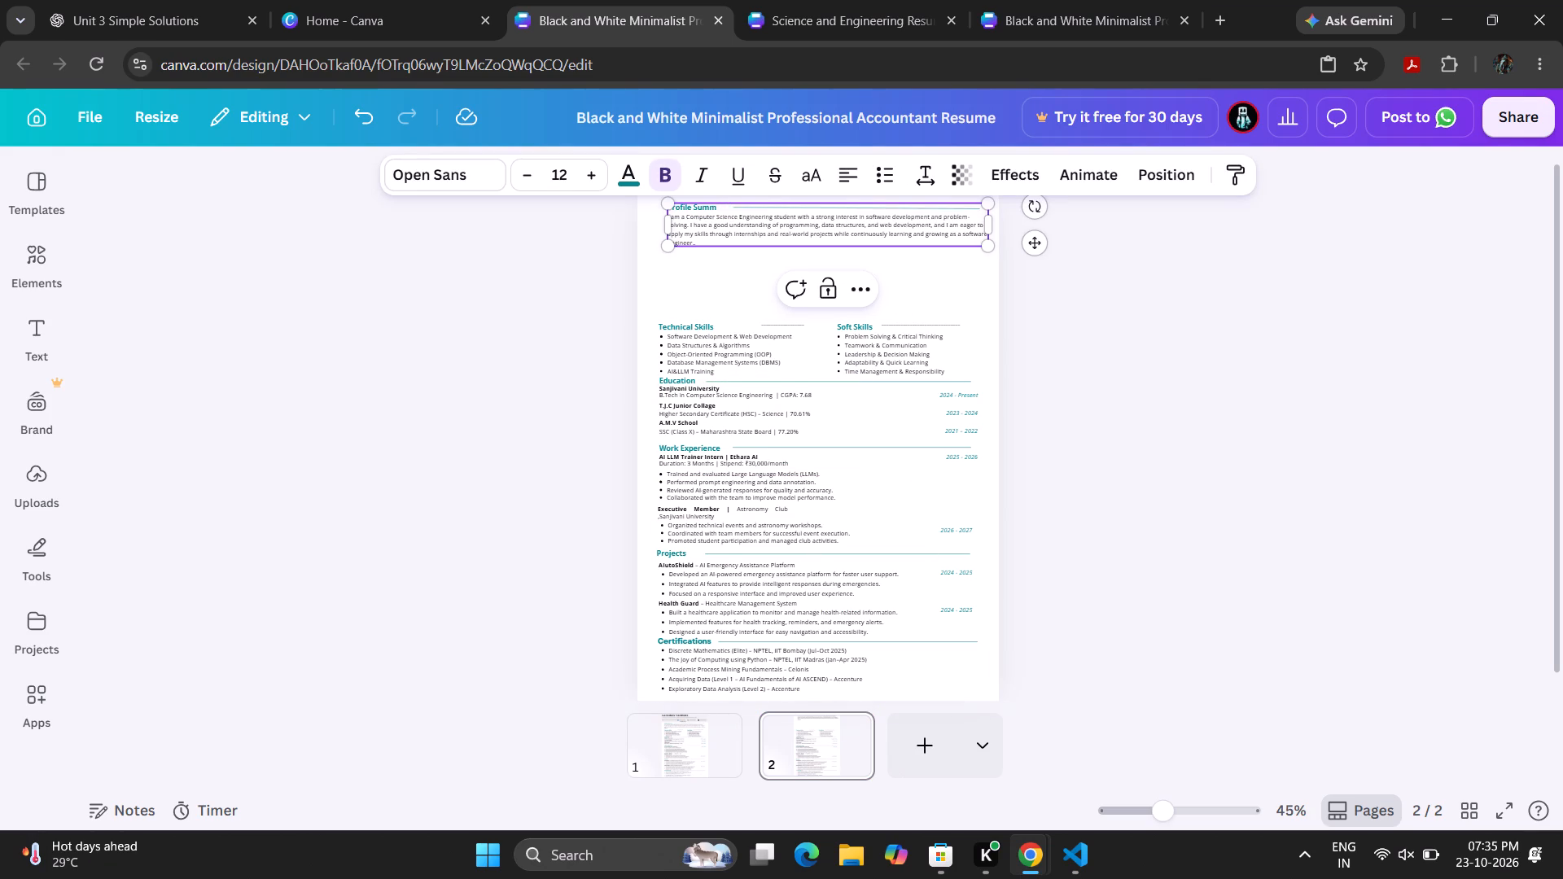
key("BackSpace")
key("BackSpace")
key("BackSpace")
key("BackSpace")
key("BackSpace")
key("BackSpace")
key("BackSpace")
key("BackSpace")
key("BackSpace")
key("BackSpace")
key("BackSpace")
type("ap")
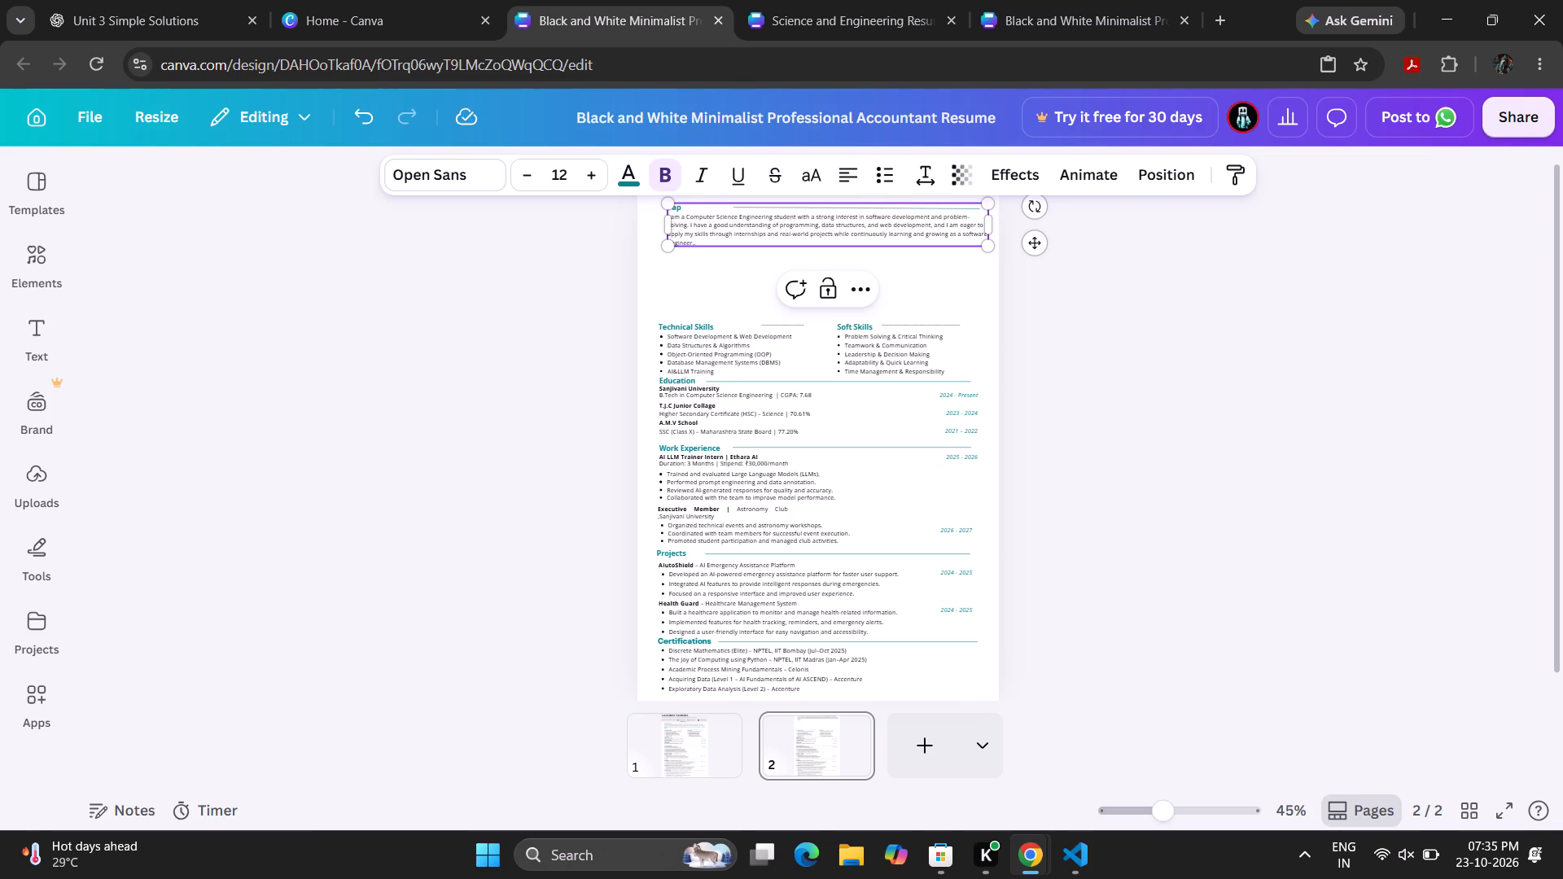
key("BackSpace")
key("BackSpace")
Enter "Programming Lang." as the new heading above the summary paragraph at the top of page 2.
scroll(711, 207, "up", 1)
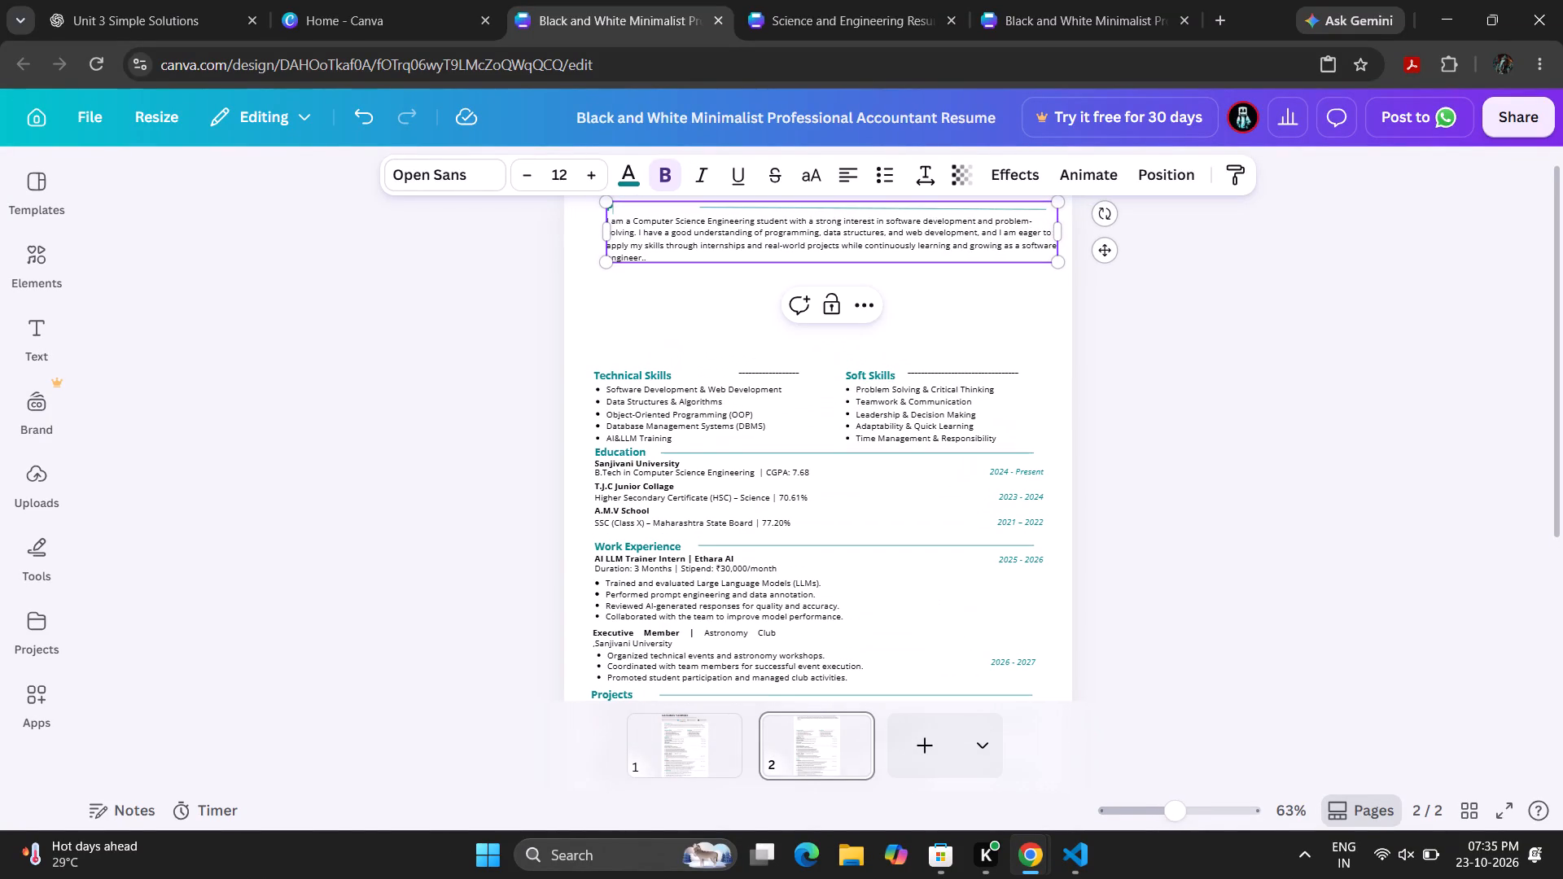
key("BackSpace")
type("Pr")
key("o")
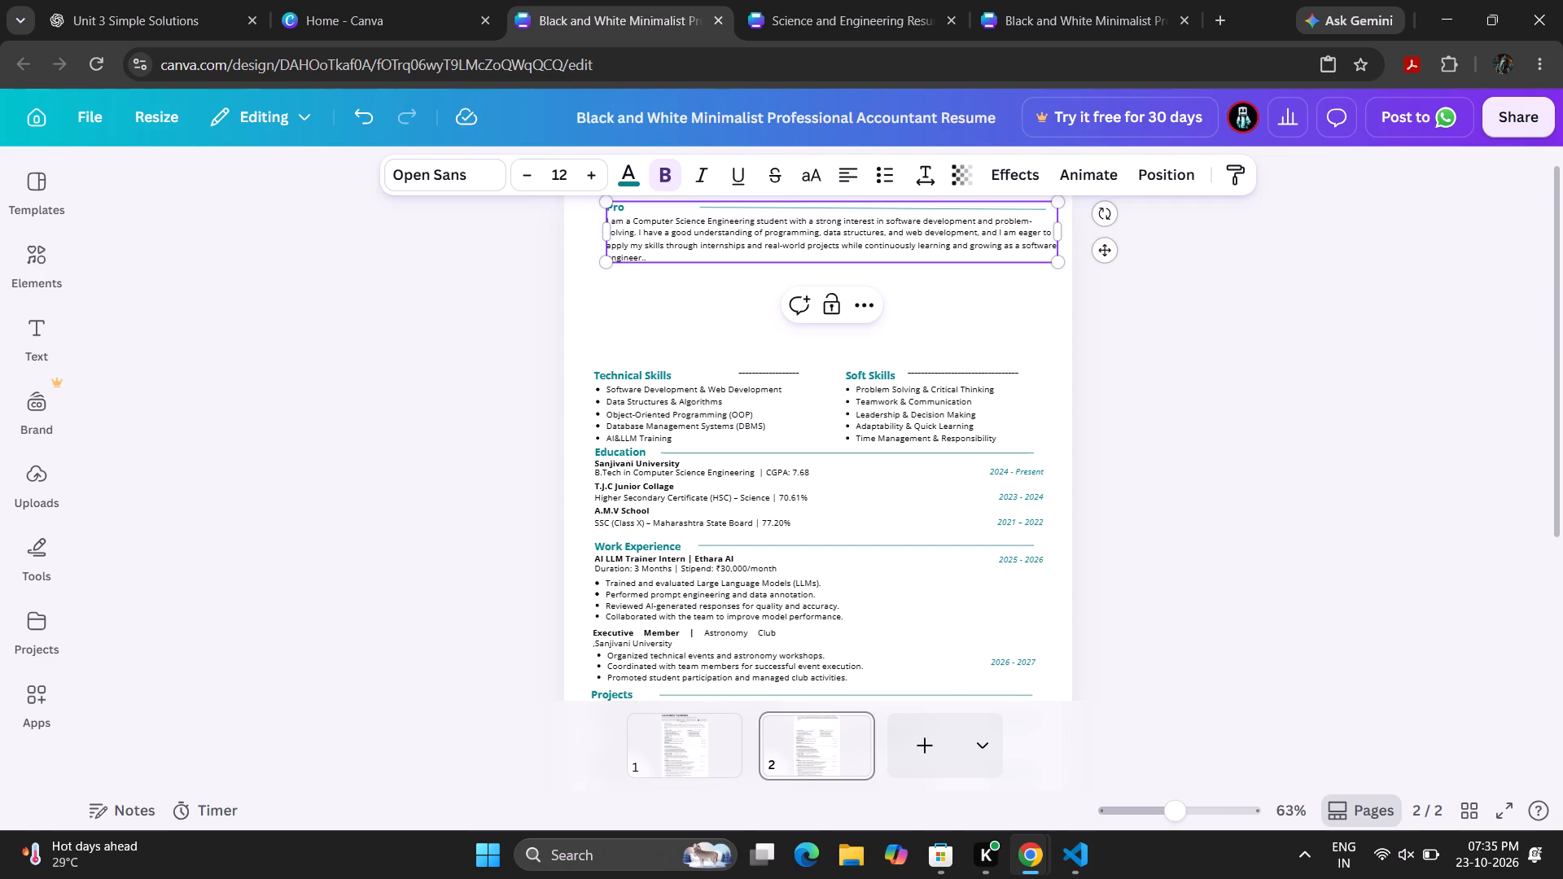
type("grammin")
key("g")
key("space")
type("Lan")
key("s")
key("BackSpace")
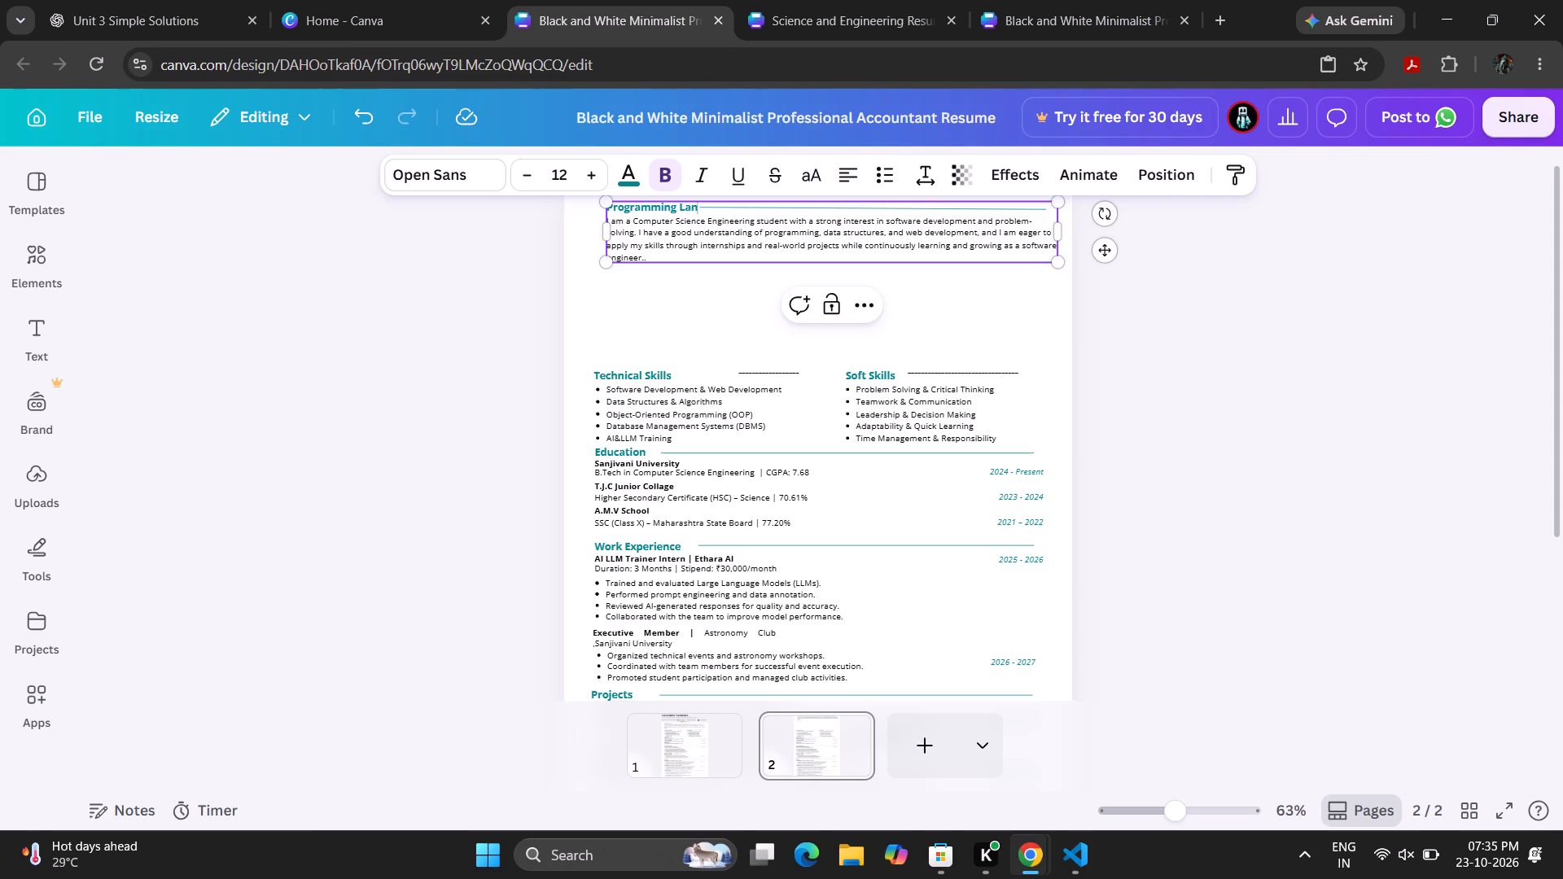
key("g")
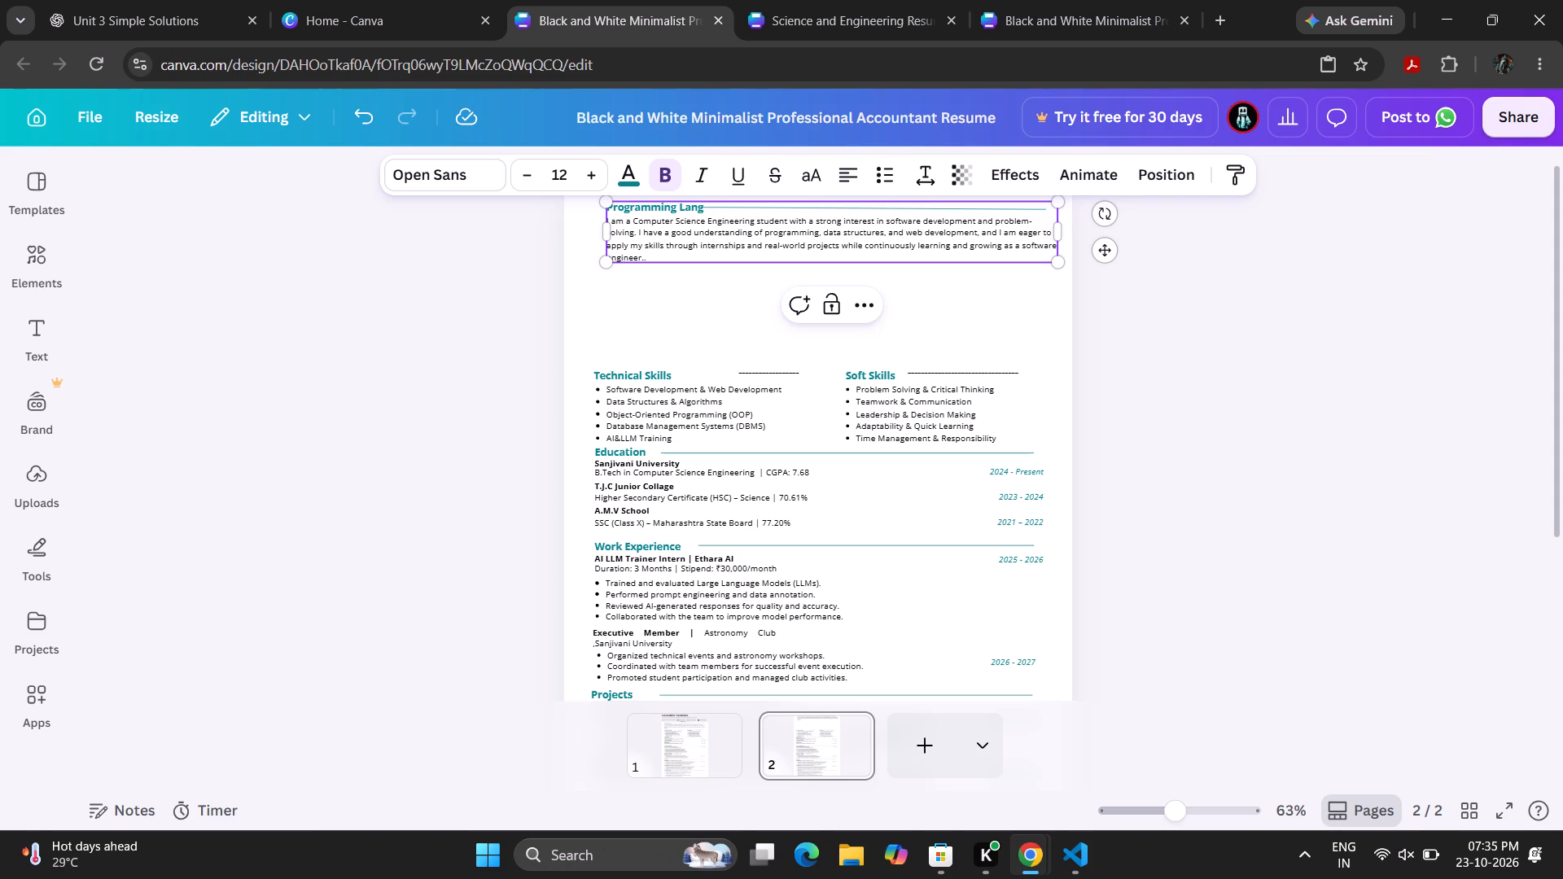
key("period")
left_click(728, 209)
left_click(1018, 279)
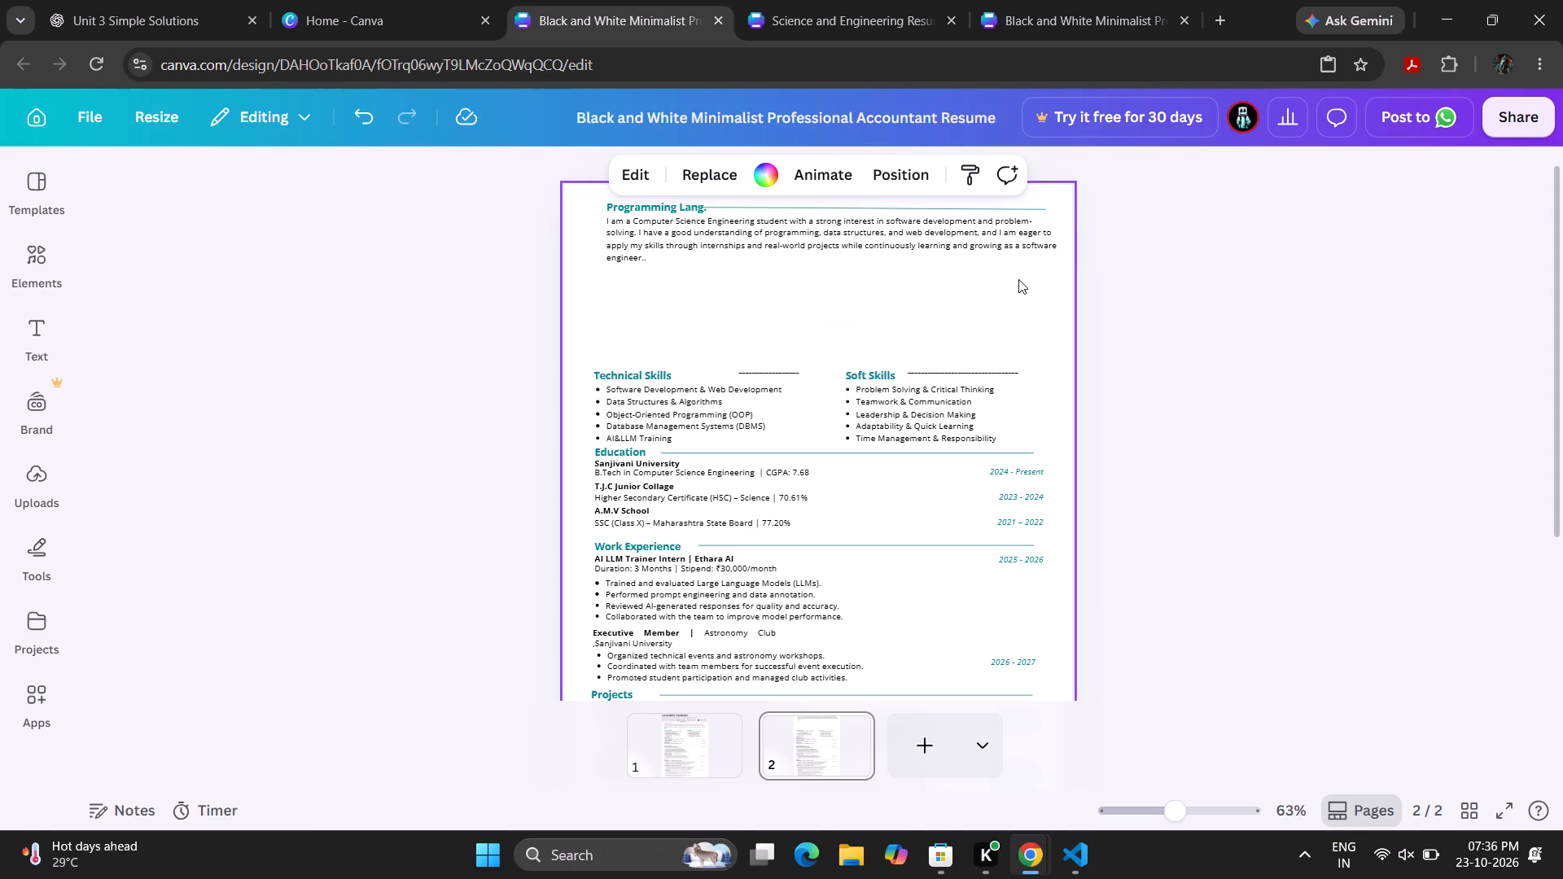
Shift the Programming Lang. text block slightly left so it lines up with the Technical Skills heading below.
left_click_drag(974, 208, 965, 208)
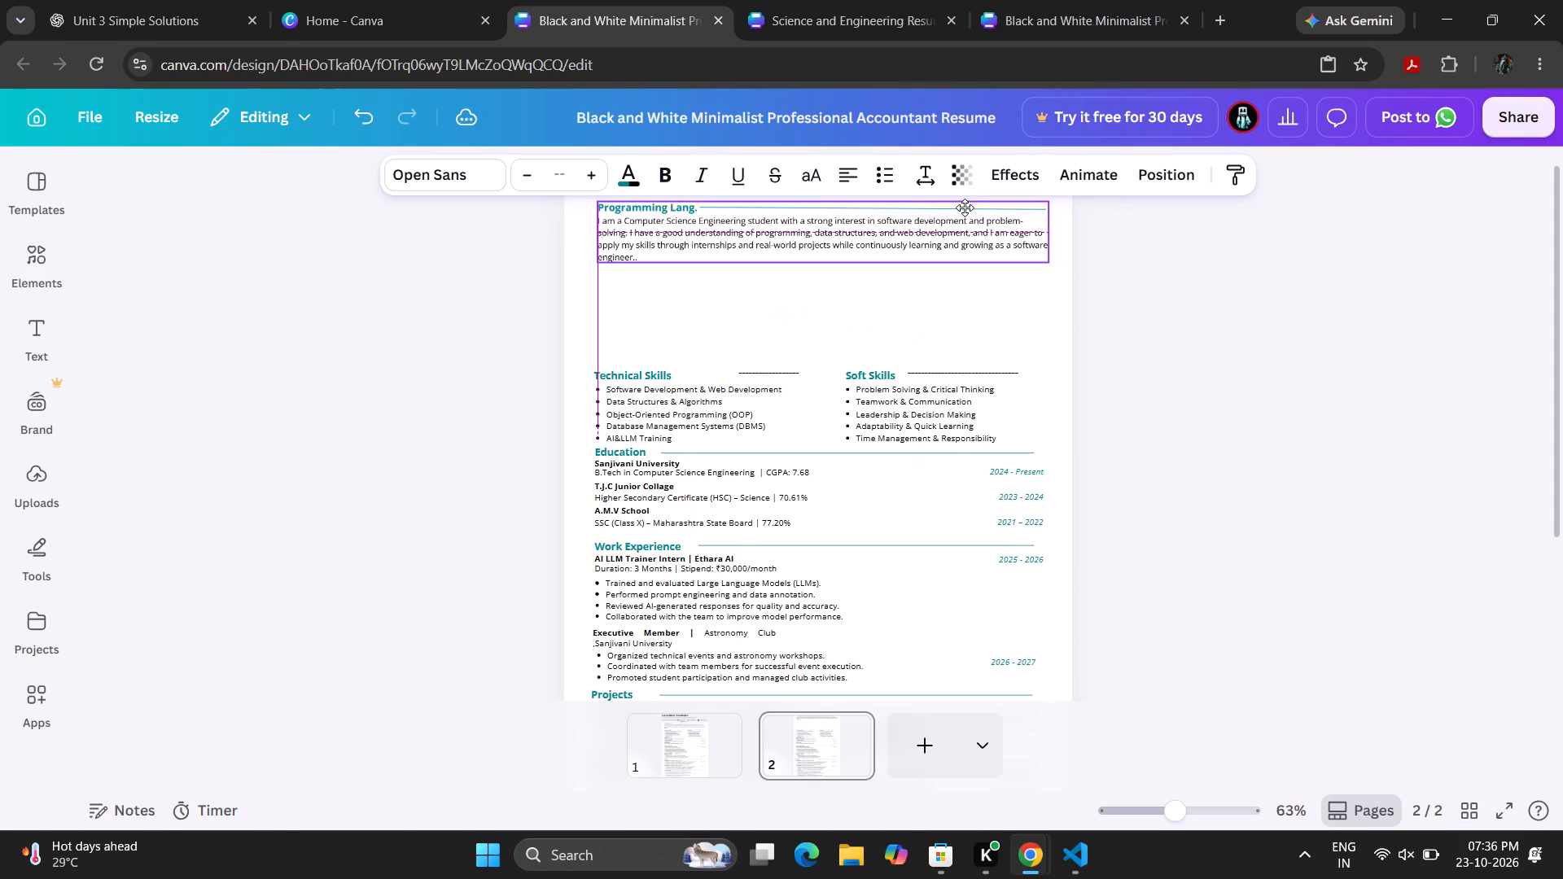
left_click_drag(965, 208, 962, 208)
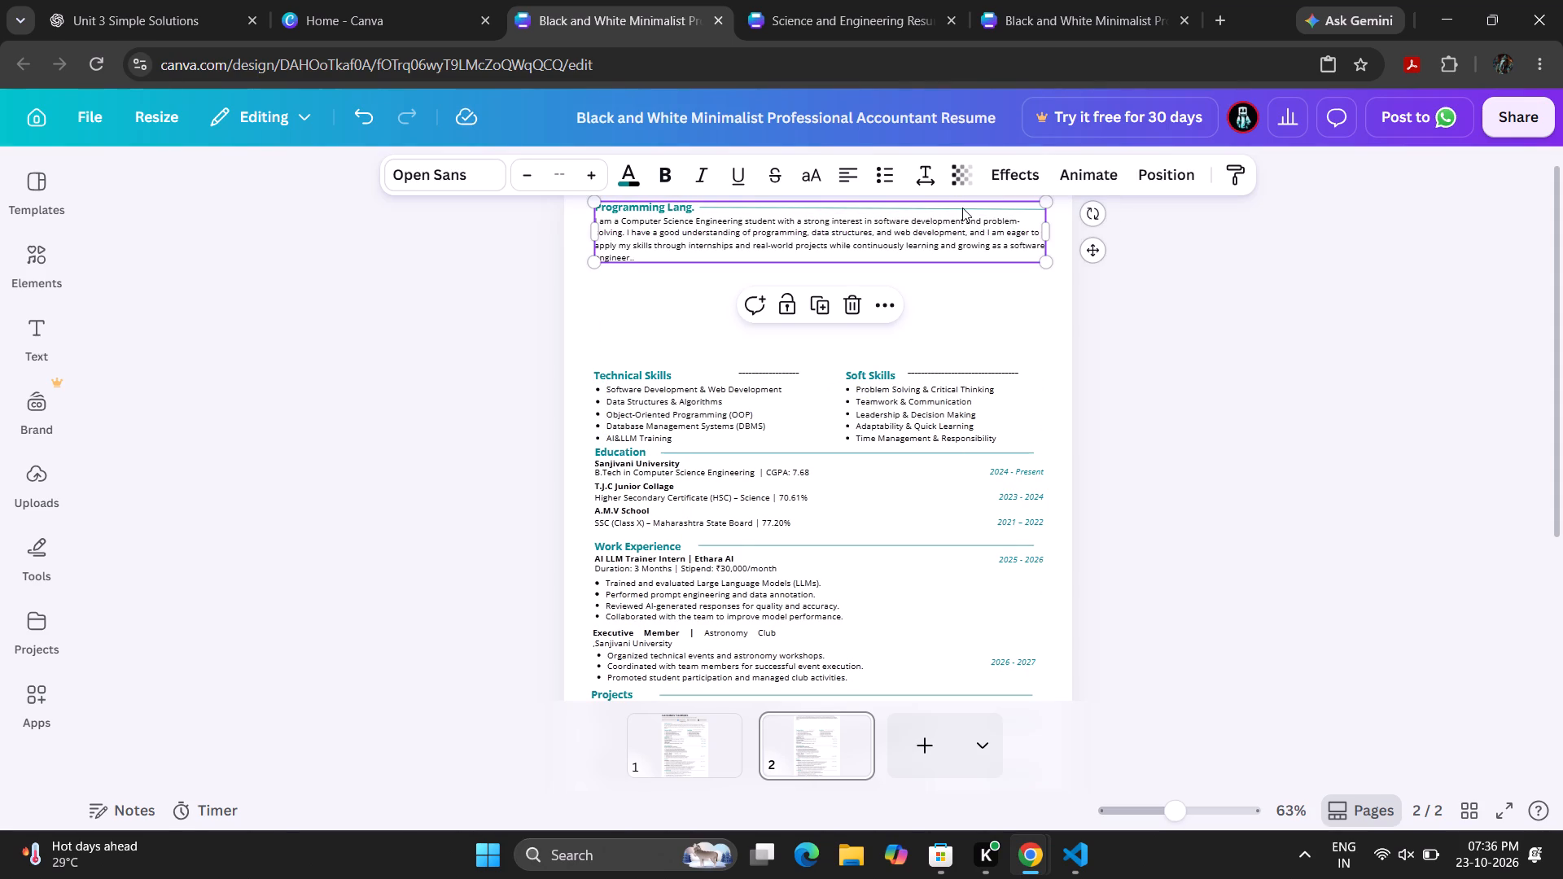
left_click(1005, 317)
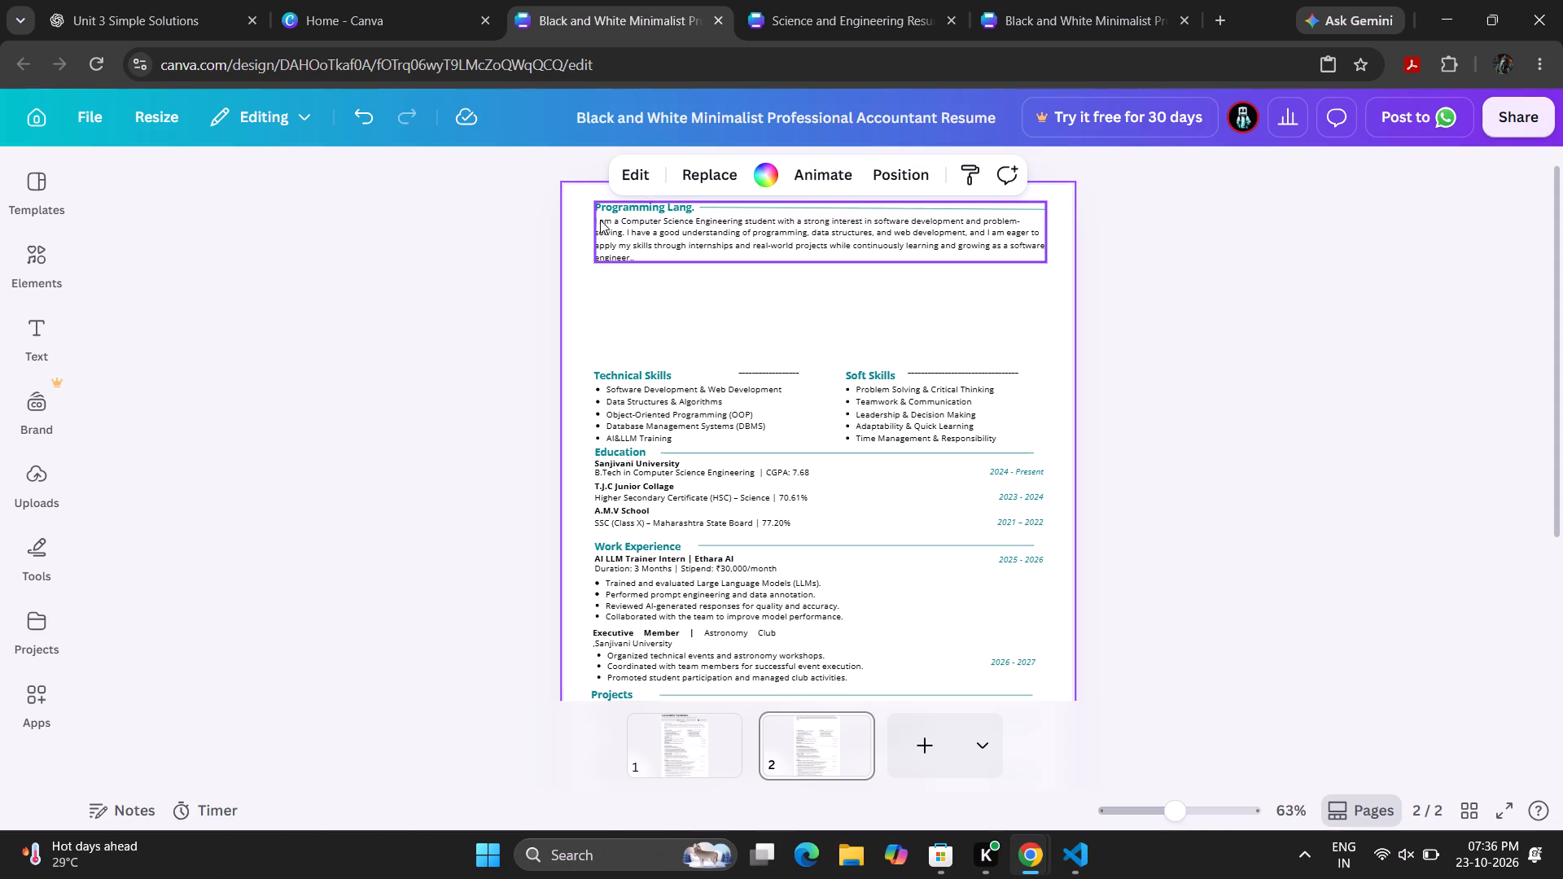
Copy the bulleted list under Technical Skills on page 2.
right_click(612, 404)
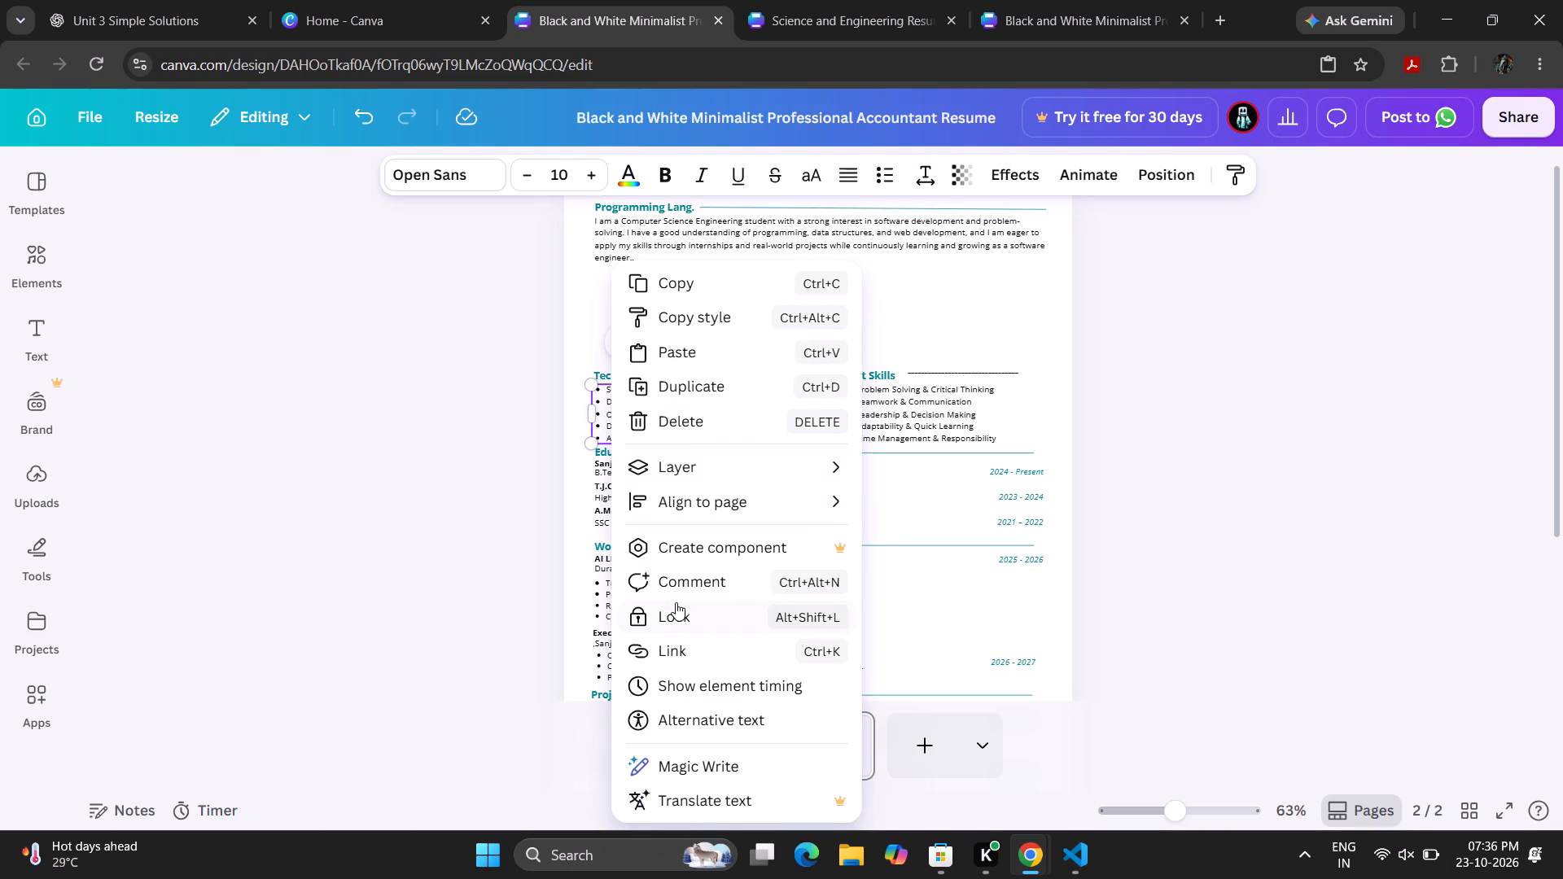
left_click(766, 283)
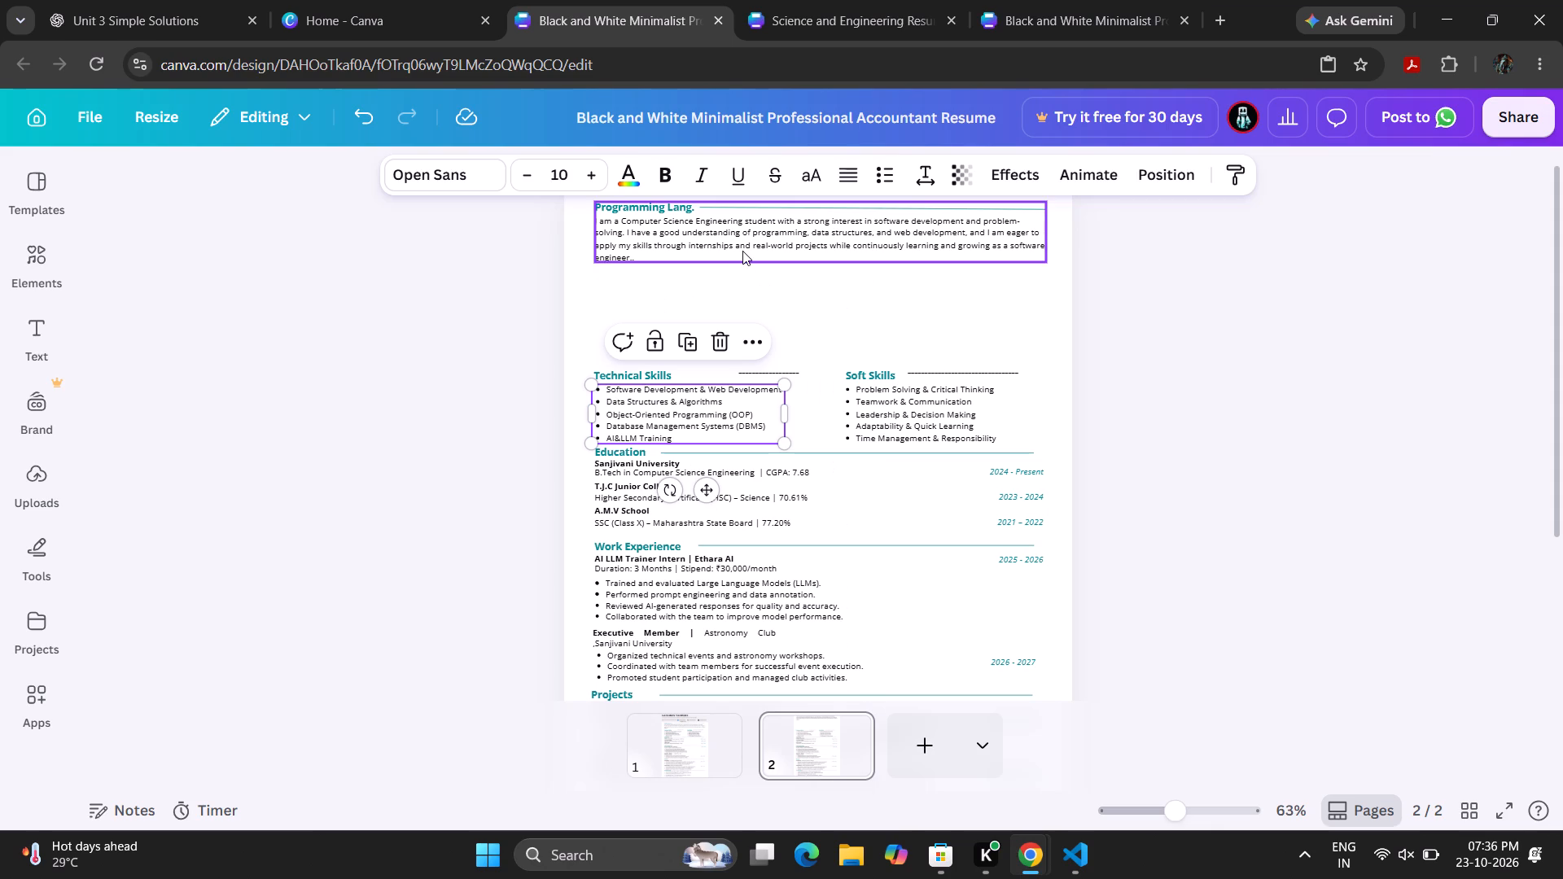
Delete the entire summary paragraph under the Programming Lang. heading, keeping the heading.
left_click(742, 250)
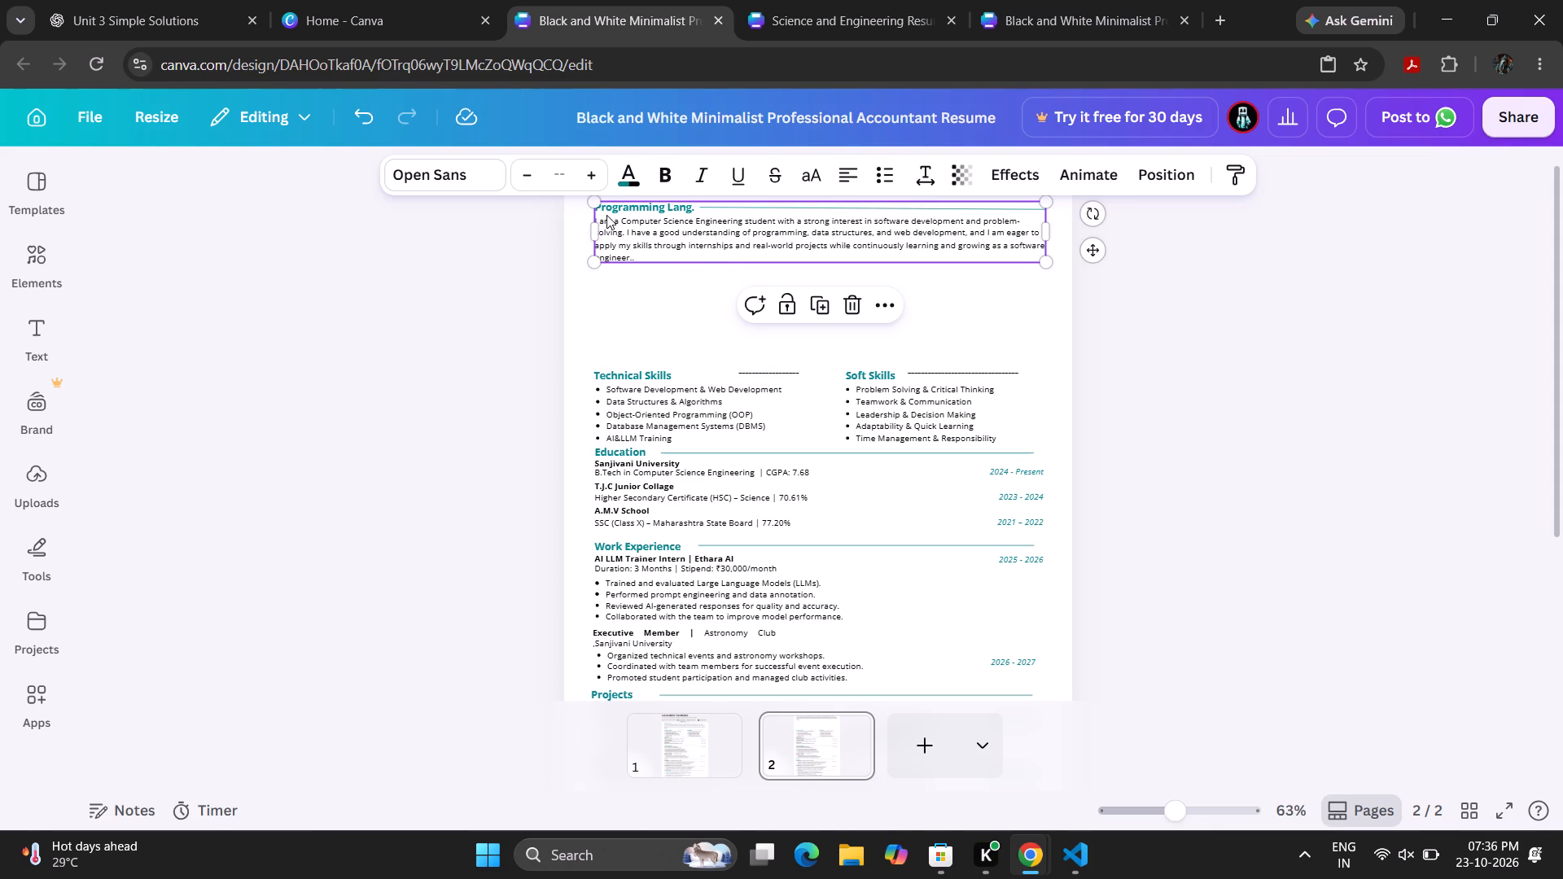
double_click(599, 221)
left_click_drag(599, 221, 615, 227)
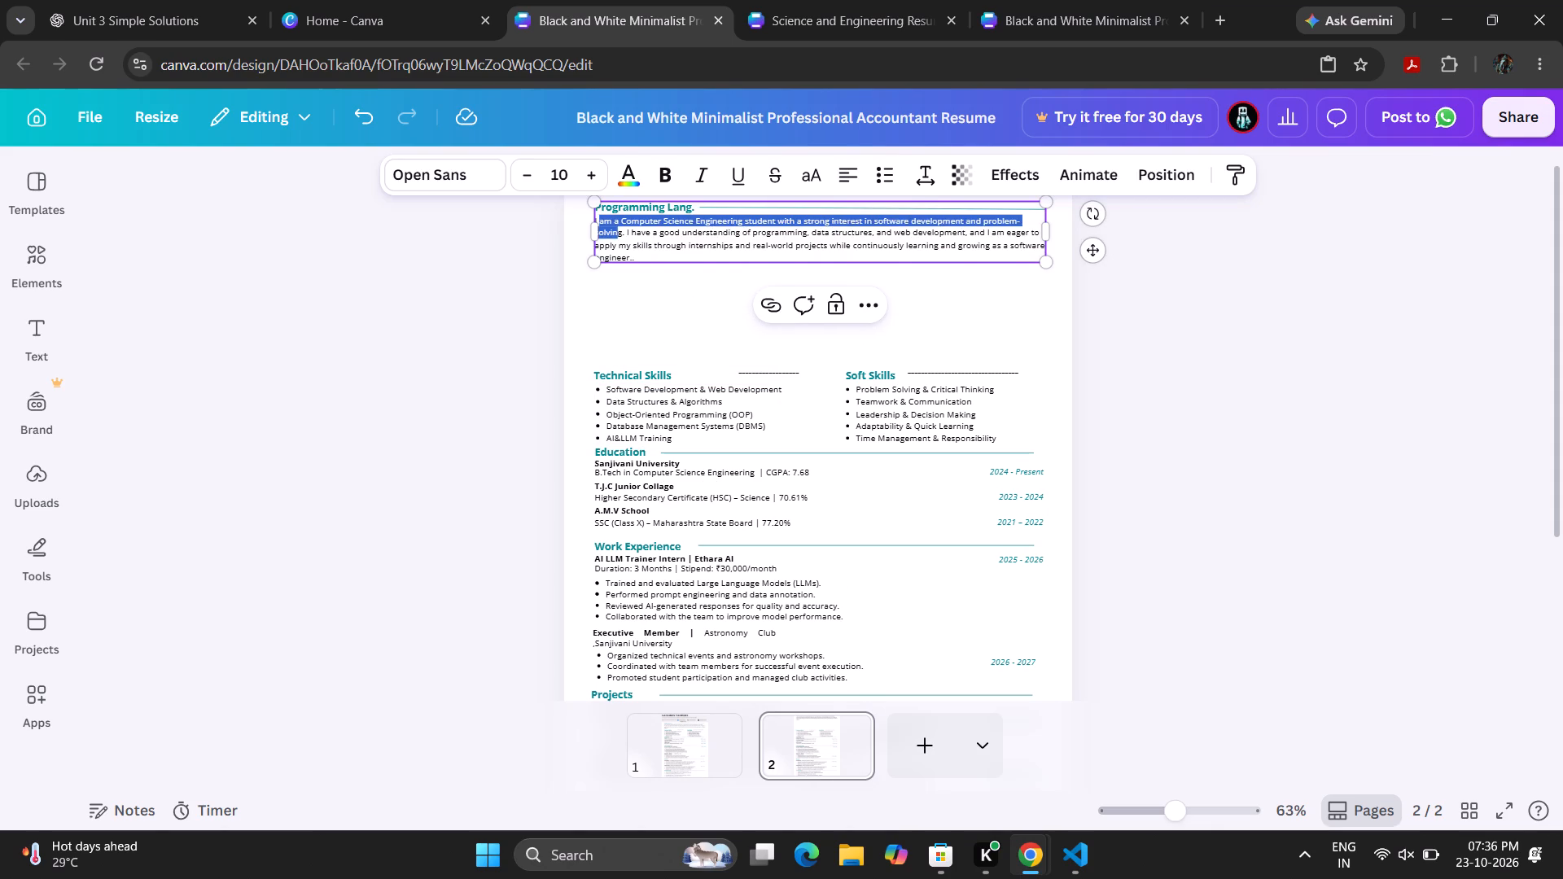
left_click_drag(615, 227, 644, 263)
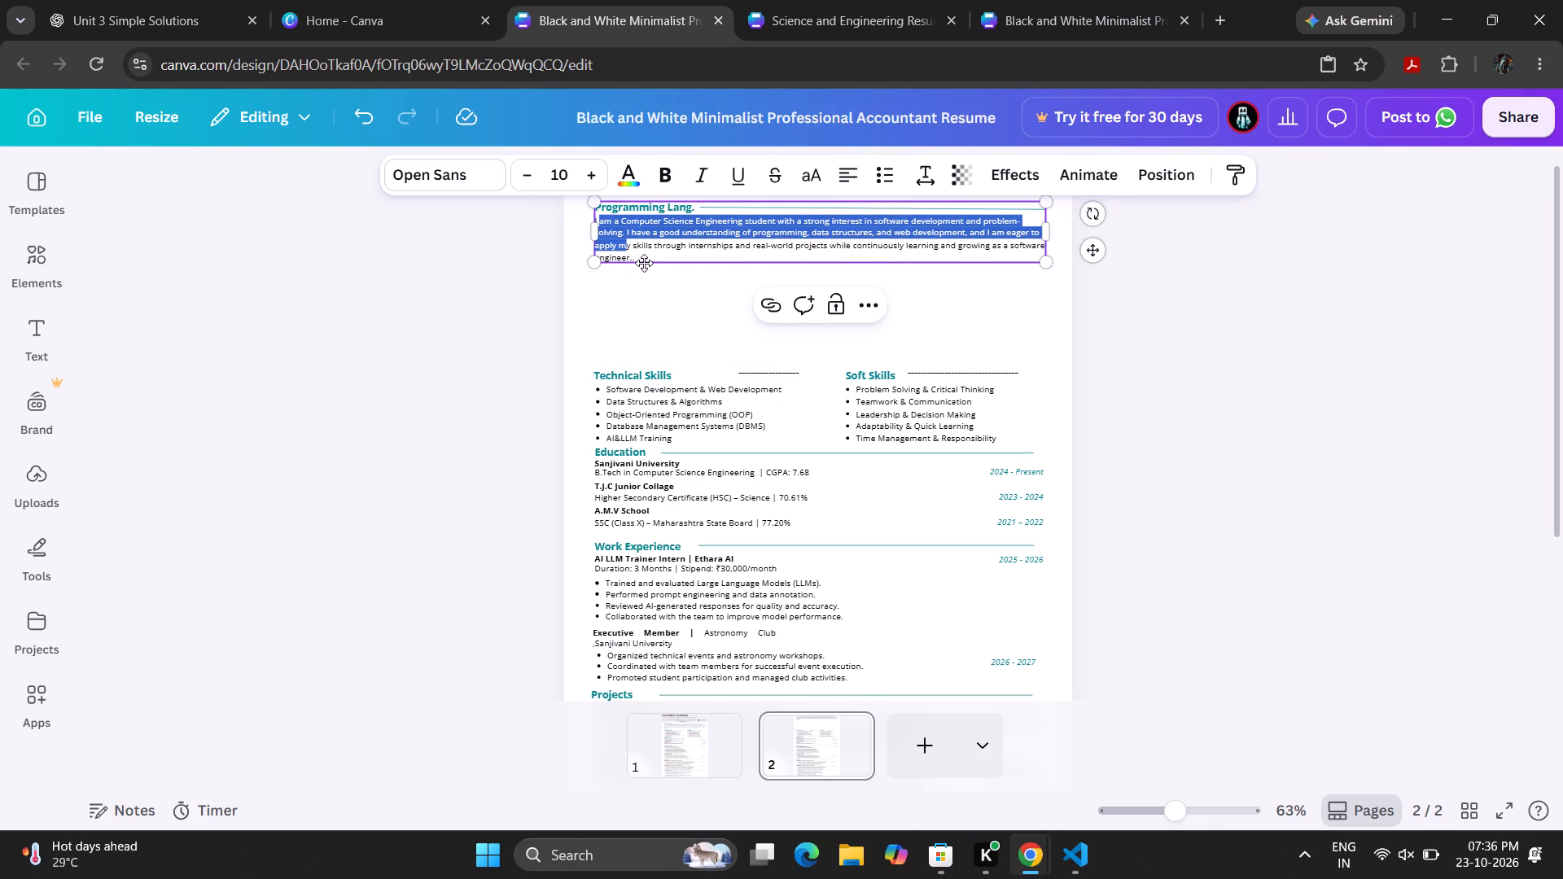
key("BackSpace")
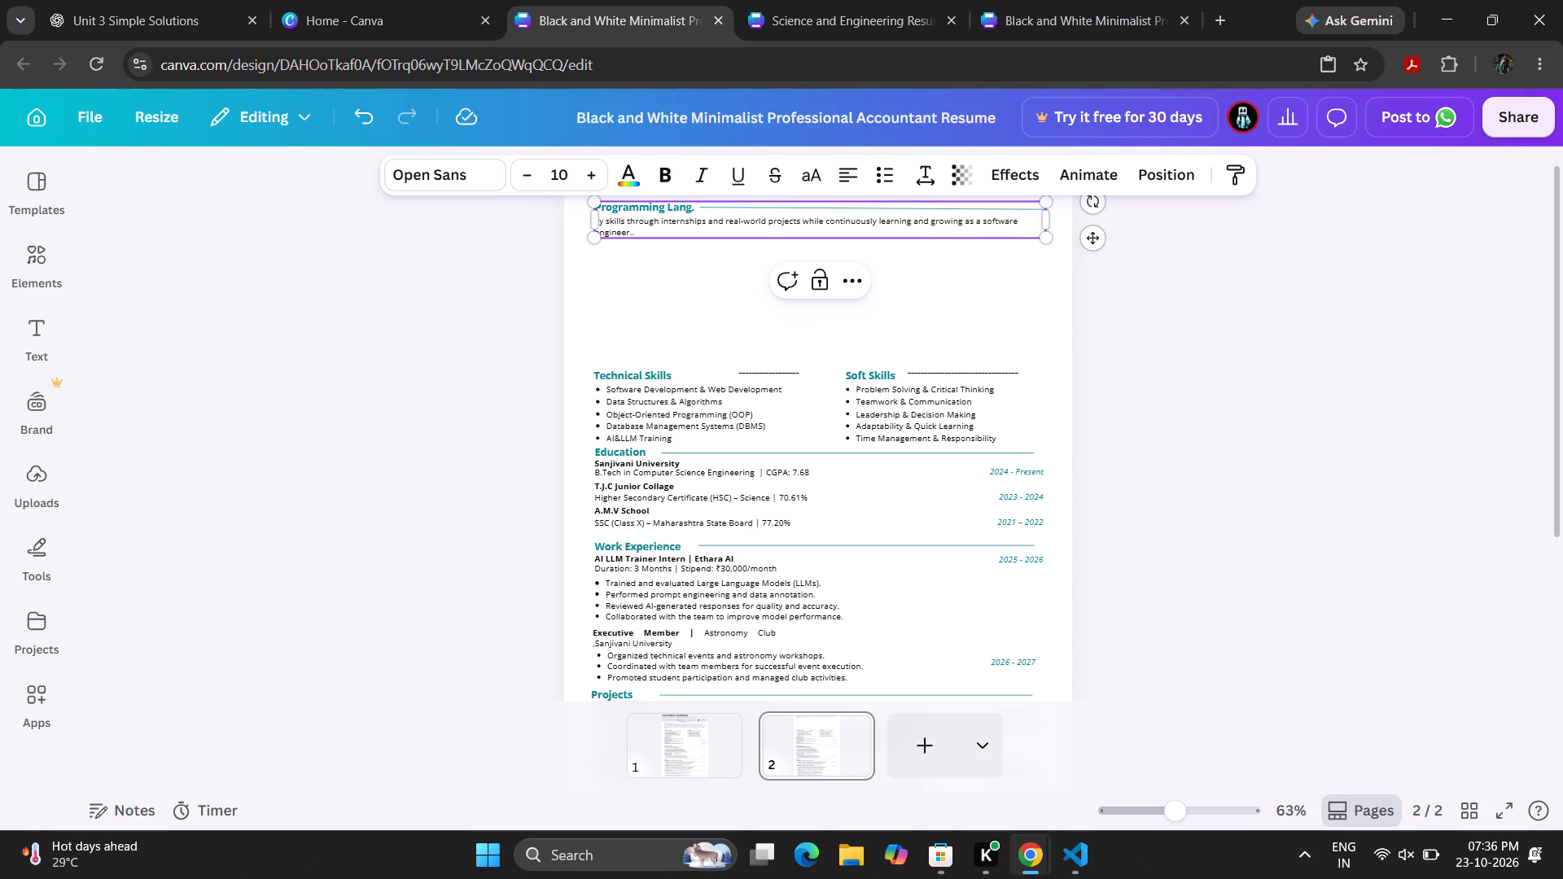
key("Down")
key("Right")
key("Right")
key("Right")
key("Right")
key("Right")
key("Right")
key("Right")
key("Right")
key("Right")
key("BackSpace")
key("BackSpace")
key("BackSpace")
key("BackSpace")
key("BackSpace")
key("BackSpace")
key("BackSpace")
key("BackSpace")
key("BackSpace")
key("BackSpace")
key("BackSpace")
key("BackSpace")
key("BackSpace")
key("BackSpace")
key("BackSpace")
key("BackSpace")
key("BackSpace")
key("BackSpace")
key("BackSpace")
key("BackSpace")
key("BackSpace")
key("BackSpace")
key("BackSpace")
key("BackSpace")
key("BackSpace")
key("BackSpace")
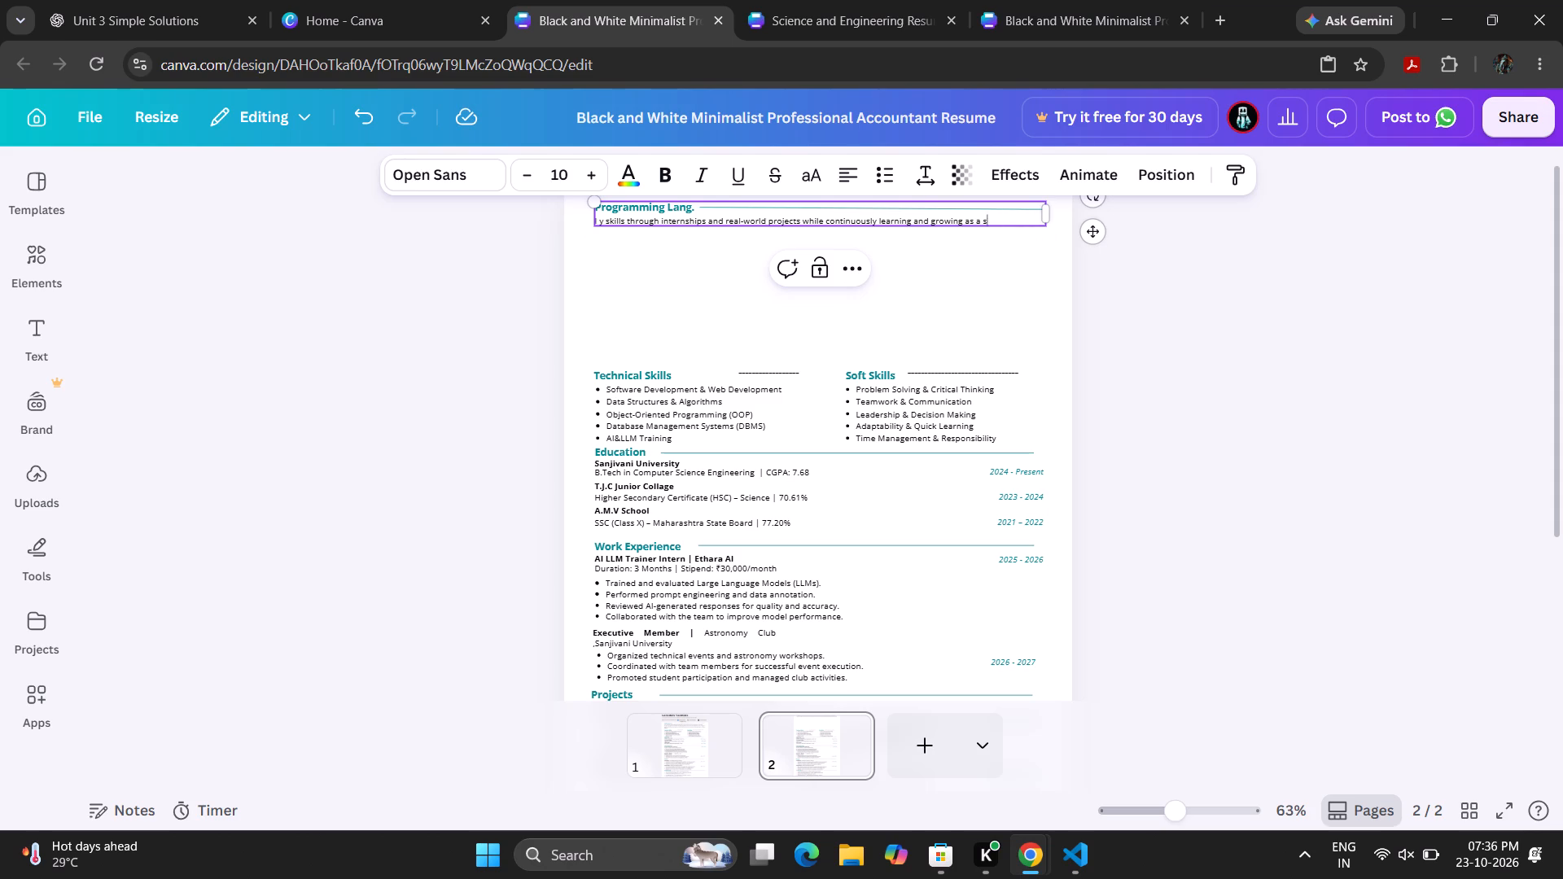
key("BackSpace")
key("BackSpace")
key("BackSpace")
key("BackSpace")
key("BackSpace")
key("BackSpace")
key("BackSpace")
key("BackSpace")
key("BackSpace")
key("BackSpace")
key("BackSpace")
key("BackSpace")
key("BackSpace")
key("BackSpace")
key("BackSpace")
key("BackSpace")
key("BackSpace")
key("BackSpace")
key("BackSpace")
key("BackSpace")
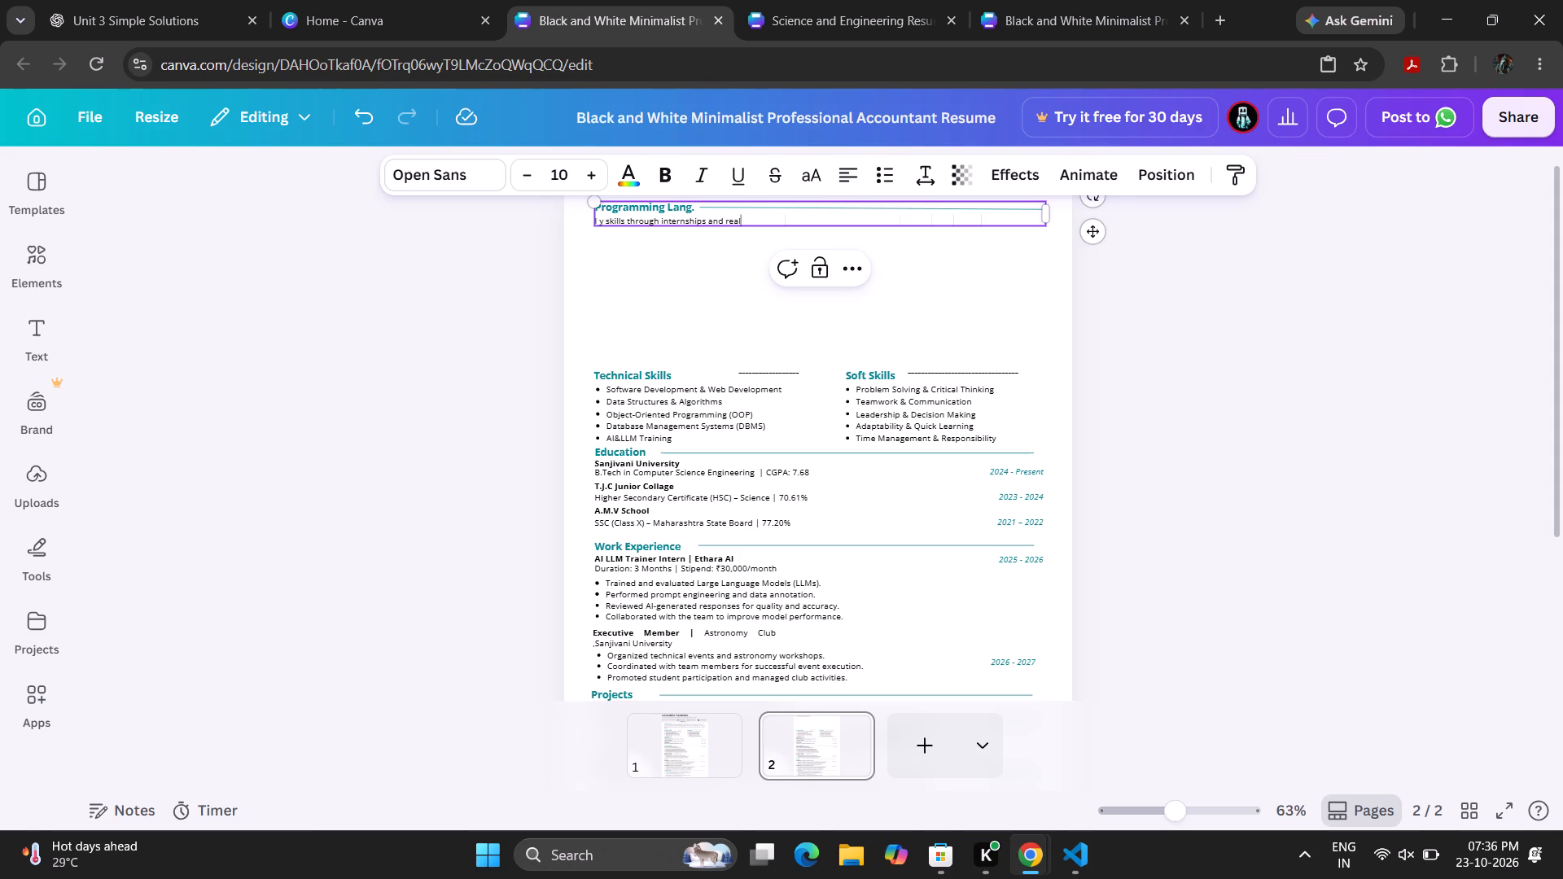
key("BackSpace")
key("BackSpace")
key("BackSpace")
key("BackSpace")
key("BackSpace")
key("BackSpace")
key("BackSpace")
key("BackSpace")
key("BackSpace")
key("BackSpace")
key("BackSpace")
key("BackSpace")
key("BackSpace")
key("BackSpace")
key("BackSpace")
key("BackSpace")
key("BackSpace")
key("BackSpace")
key("BackSpace")
key("BackSpace")
key("BackSpace")
key("BackSpace")
key("BackSpace")
key("BackSpace")
key("BackSpace")
key("BackSpace")
key("BackSpace")
key("BackSpace")
key("BackSpace")
key("BackSpace")
key("BackSpace")
key("BackSpace")
key("BackSpace")
key("BackSpace")
key("BackSpace")
key("BackSpace")
key("BackSpace")
key("BackSpace")
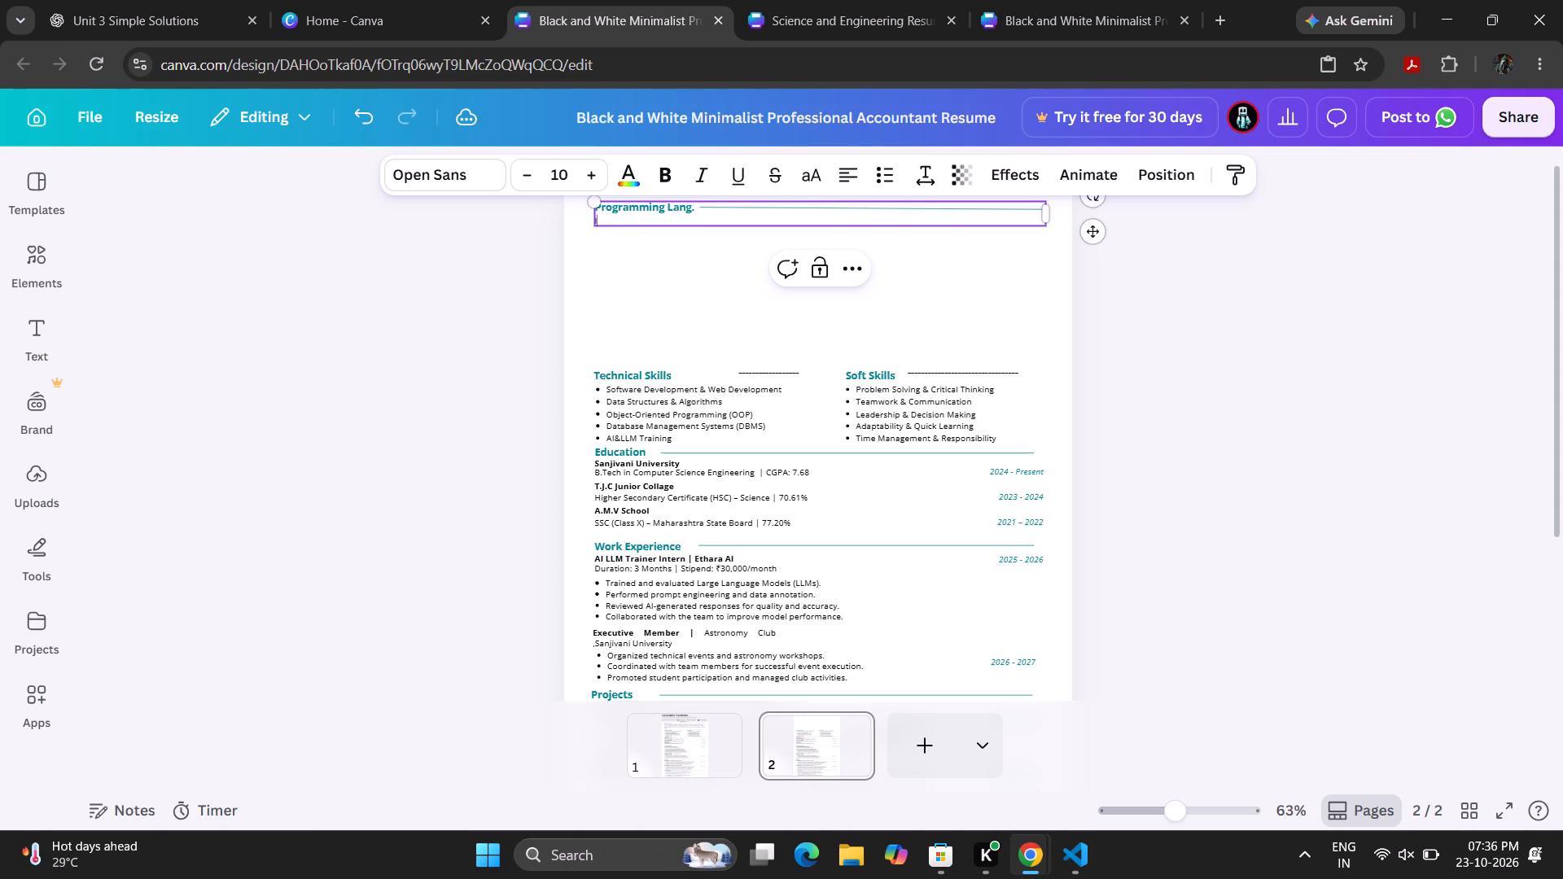
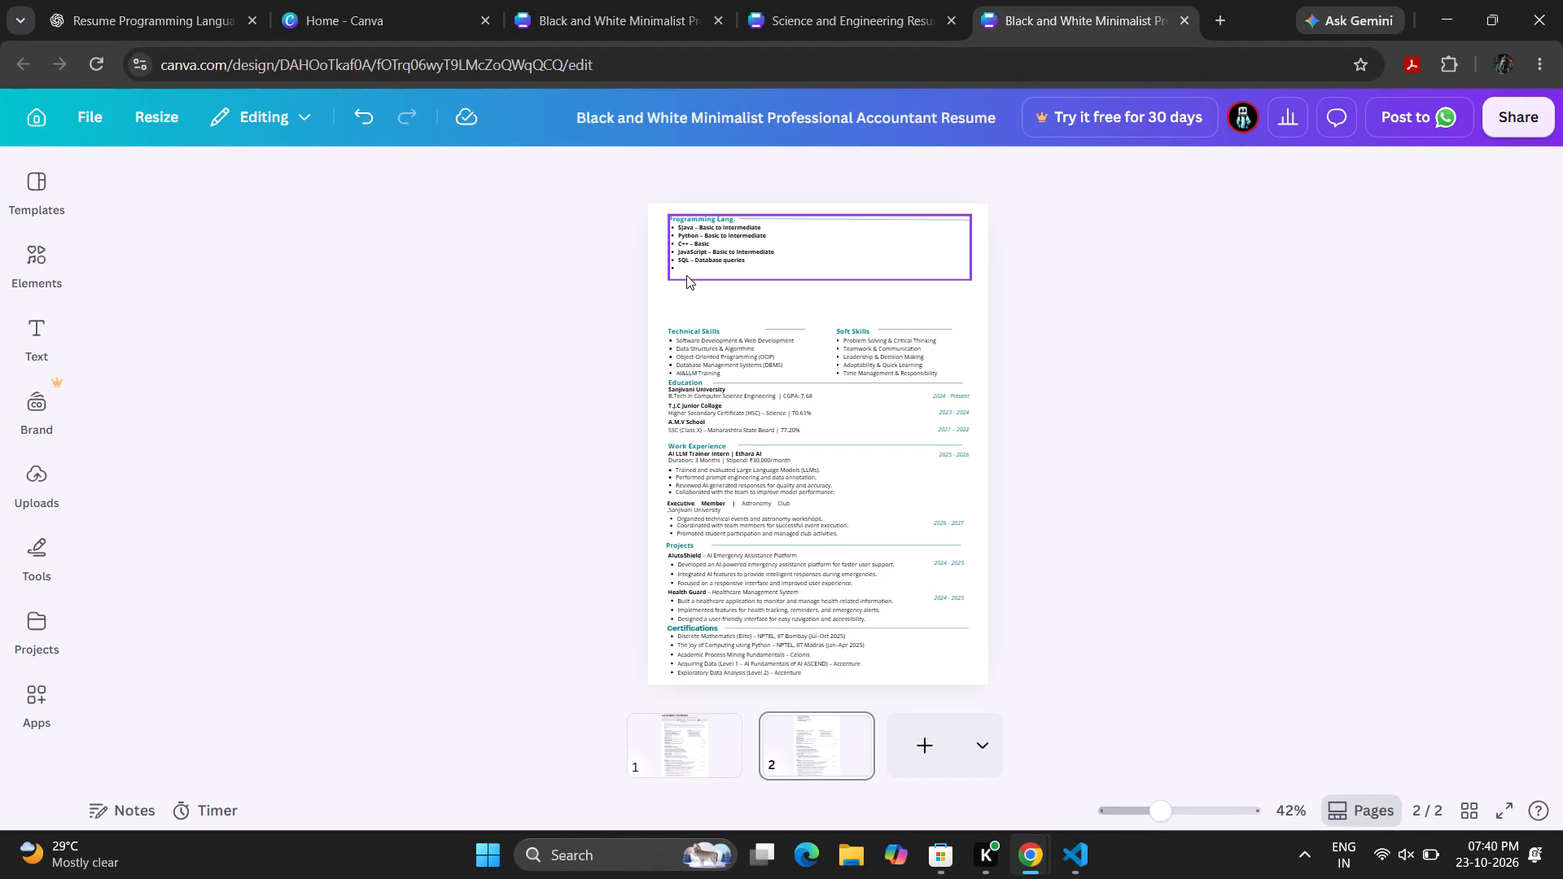
Remove the empty last bullet from the Programming Lang. list on page 2.
left_click(690, 270)
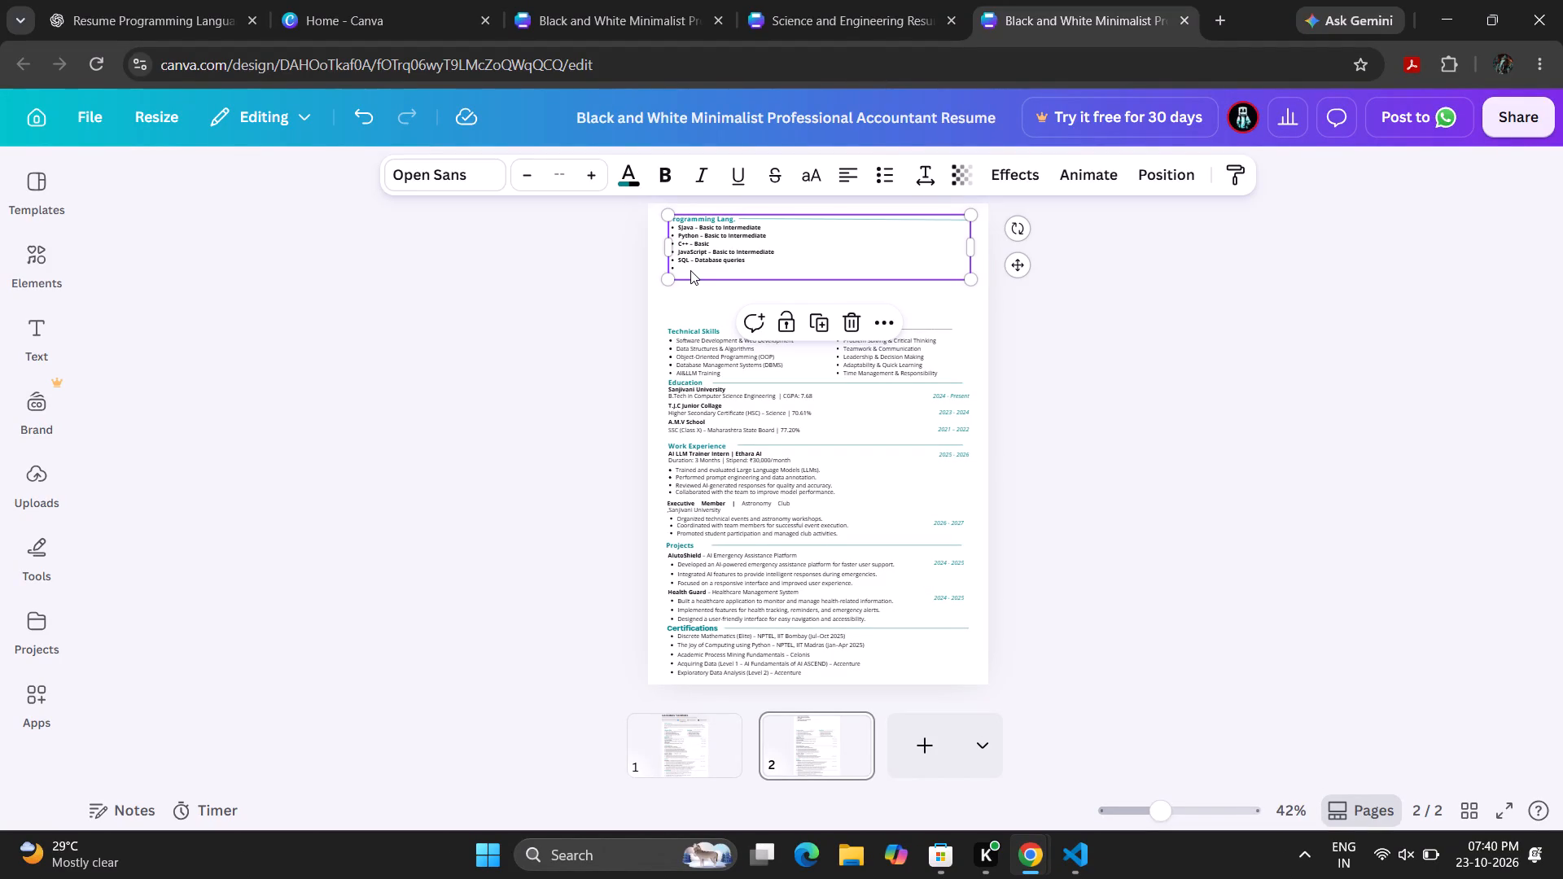
double_click(680, 268)
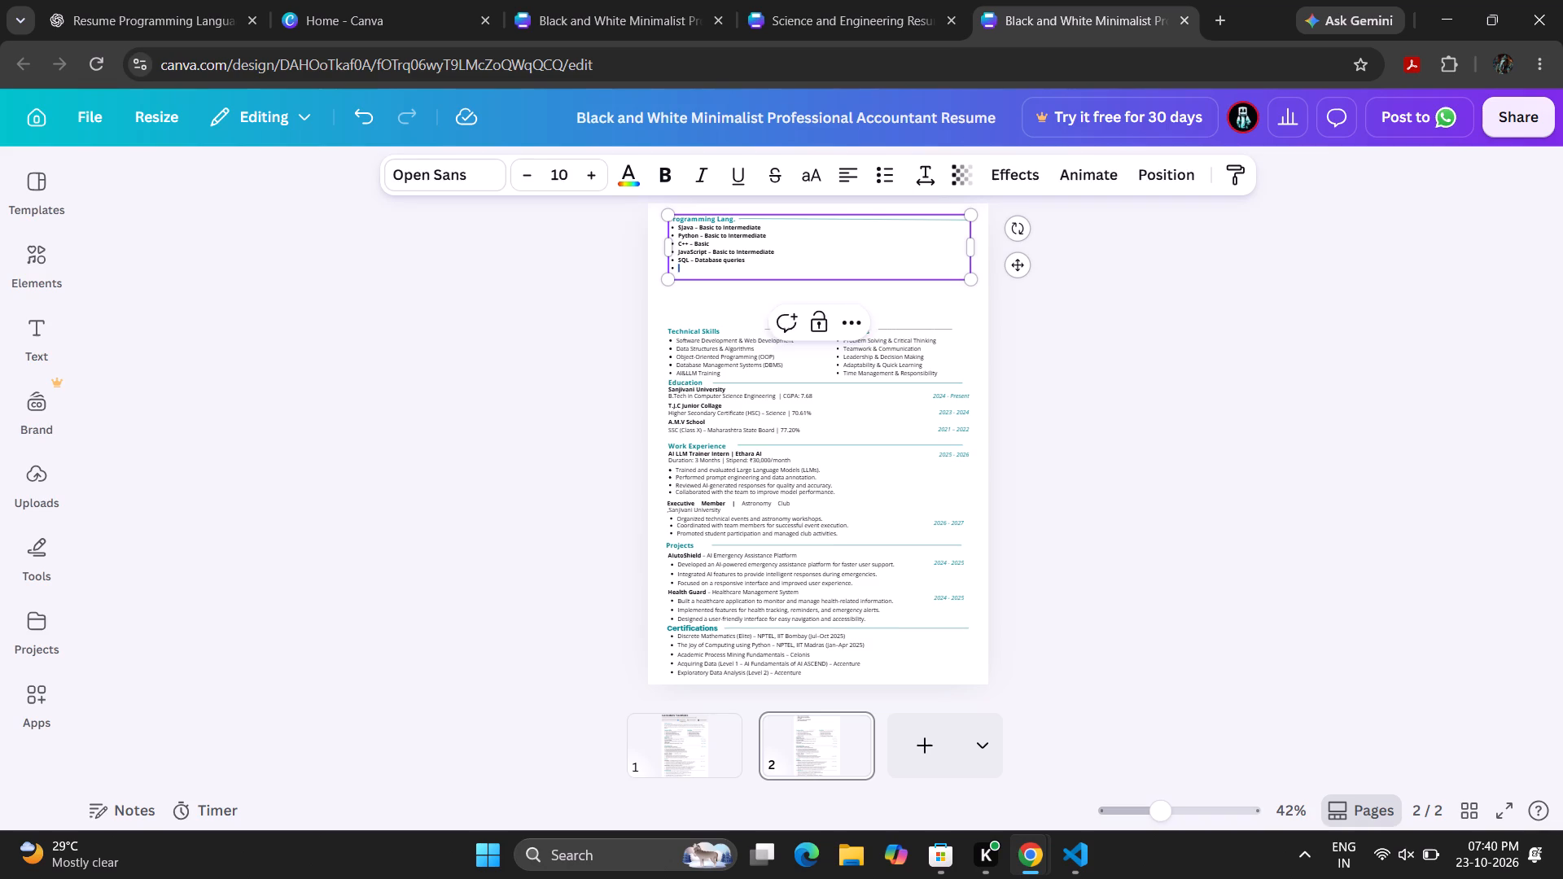
key("BackSpace")
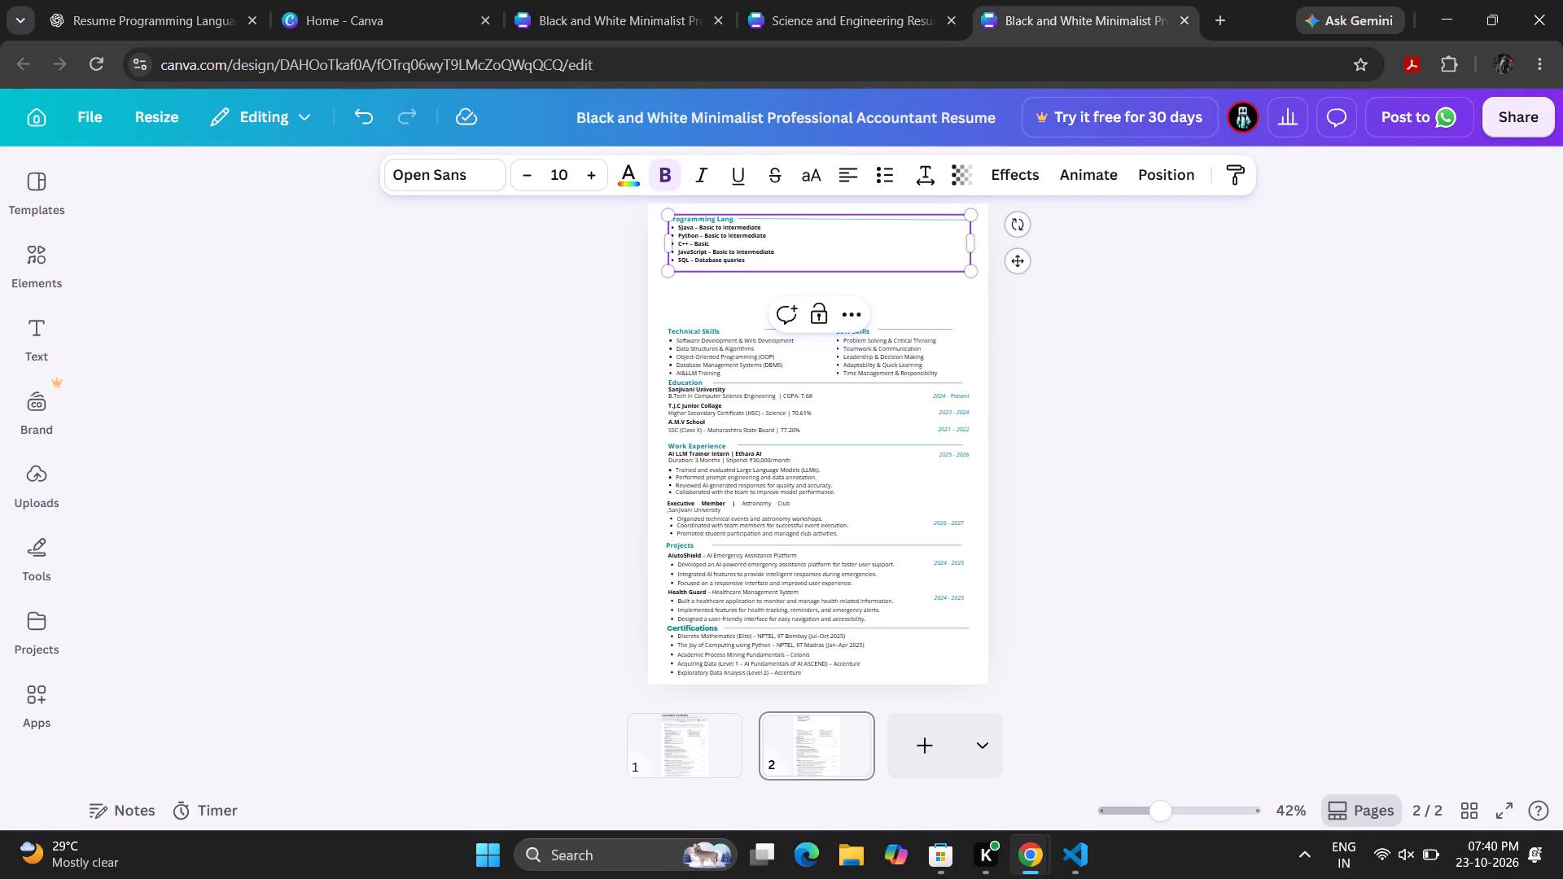
left_click(680, 297)
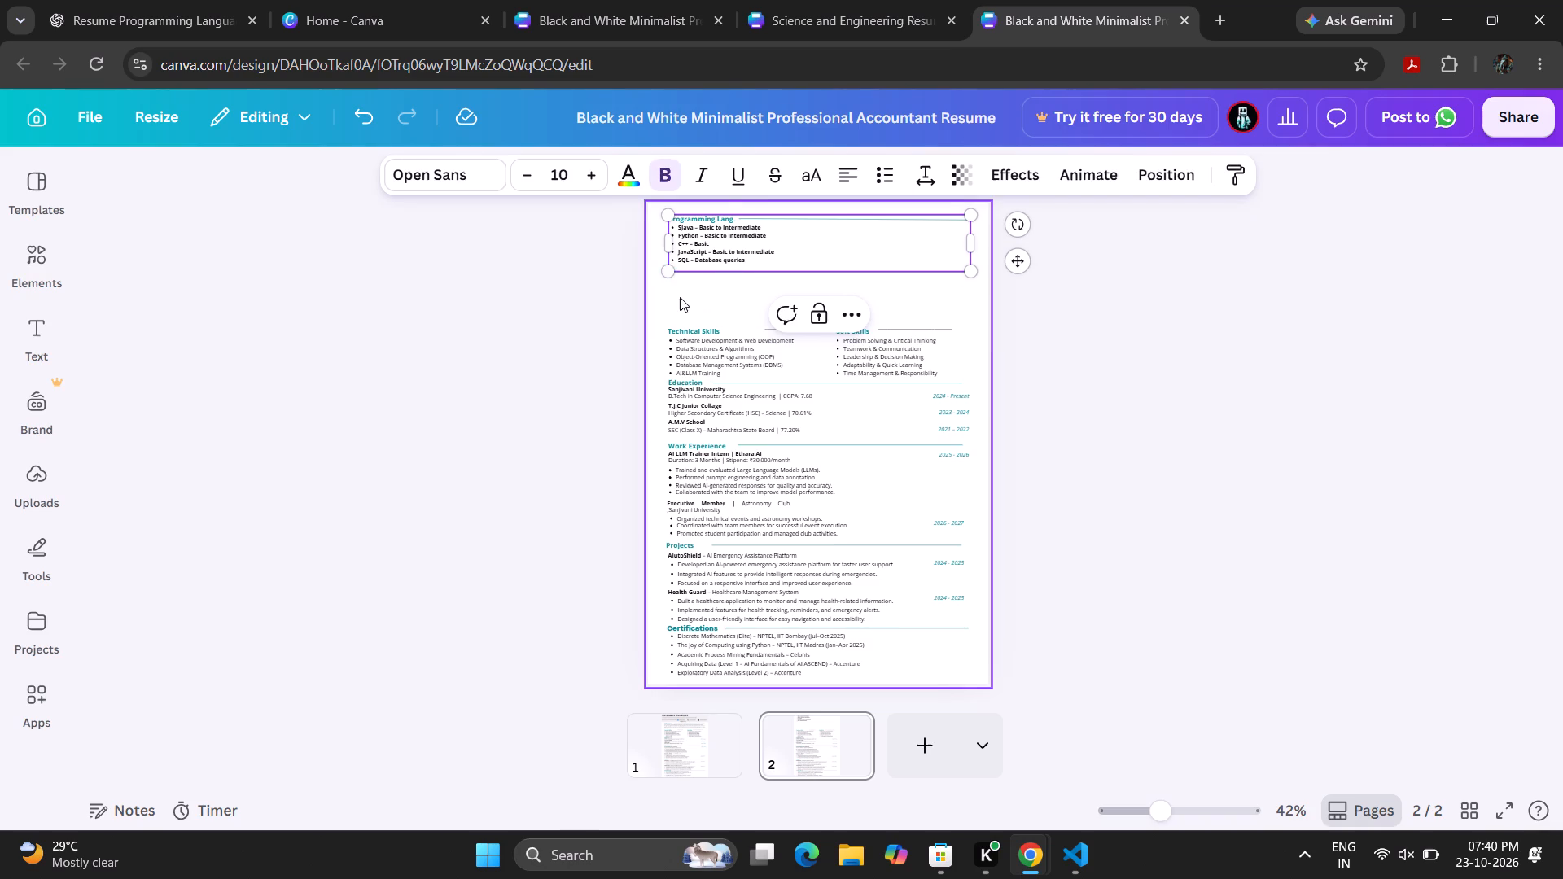
Copy the Programming Lang. text block and paste a duplicate just below the original on page 2.
right_click(731, 235)
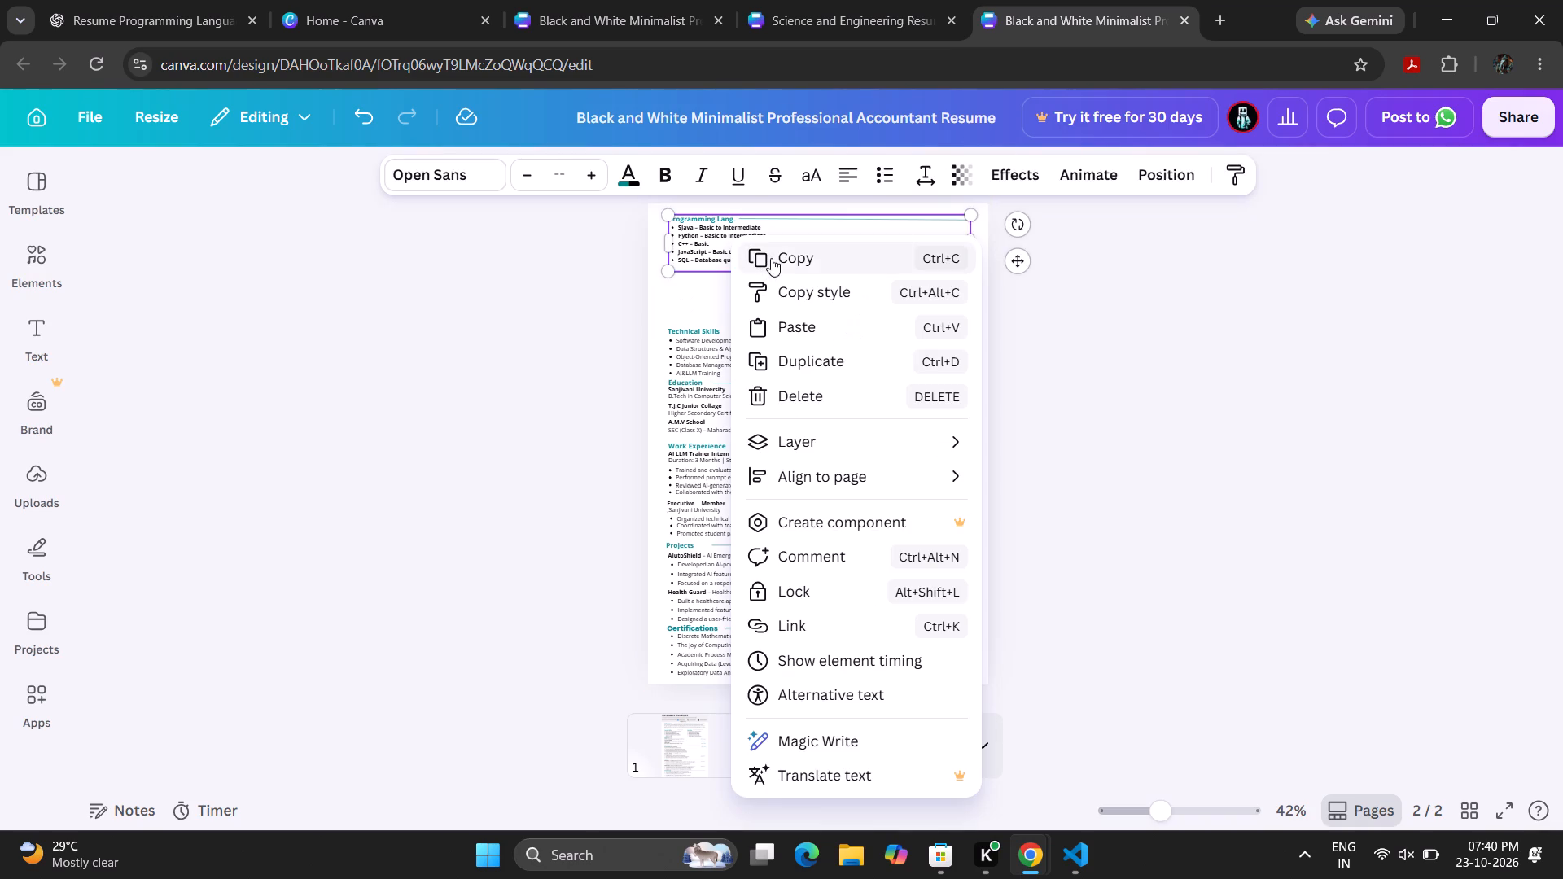
left_click(784, 256)
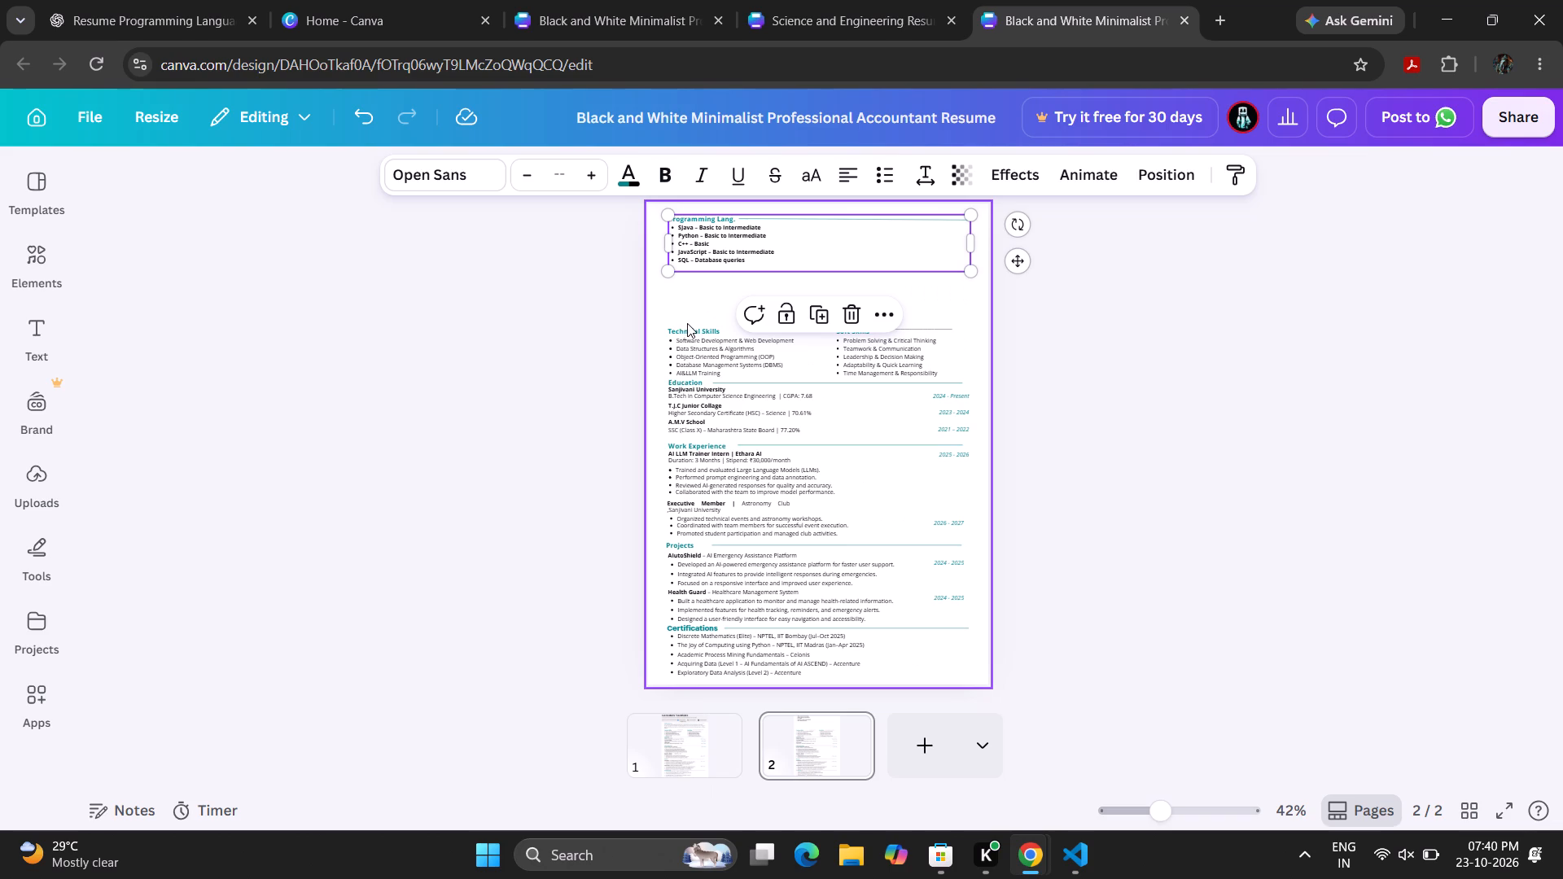
right_click(699, 307)
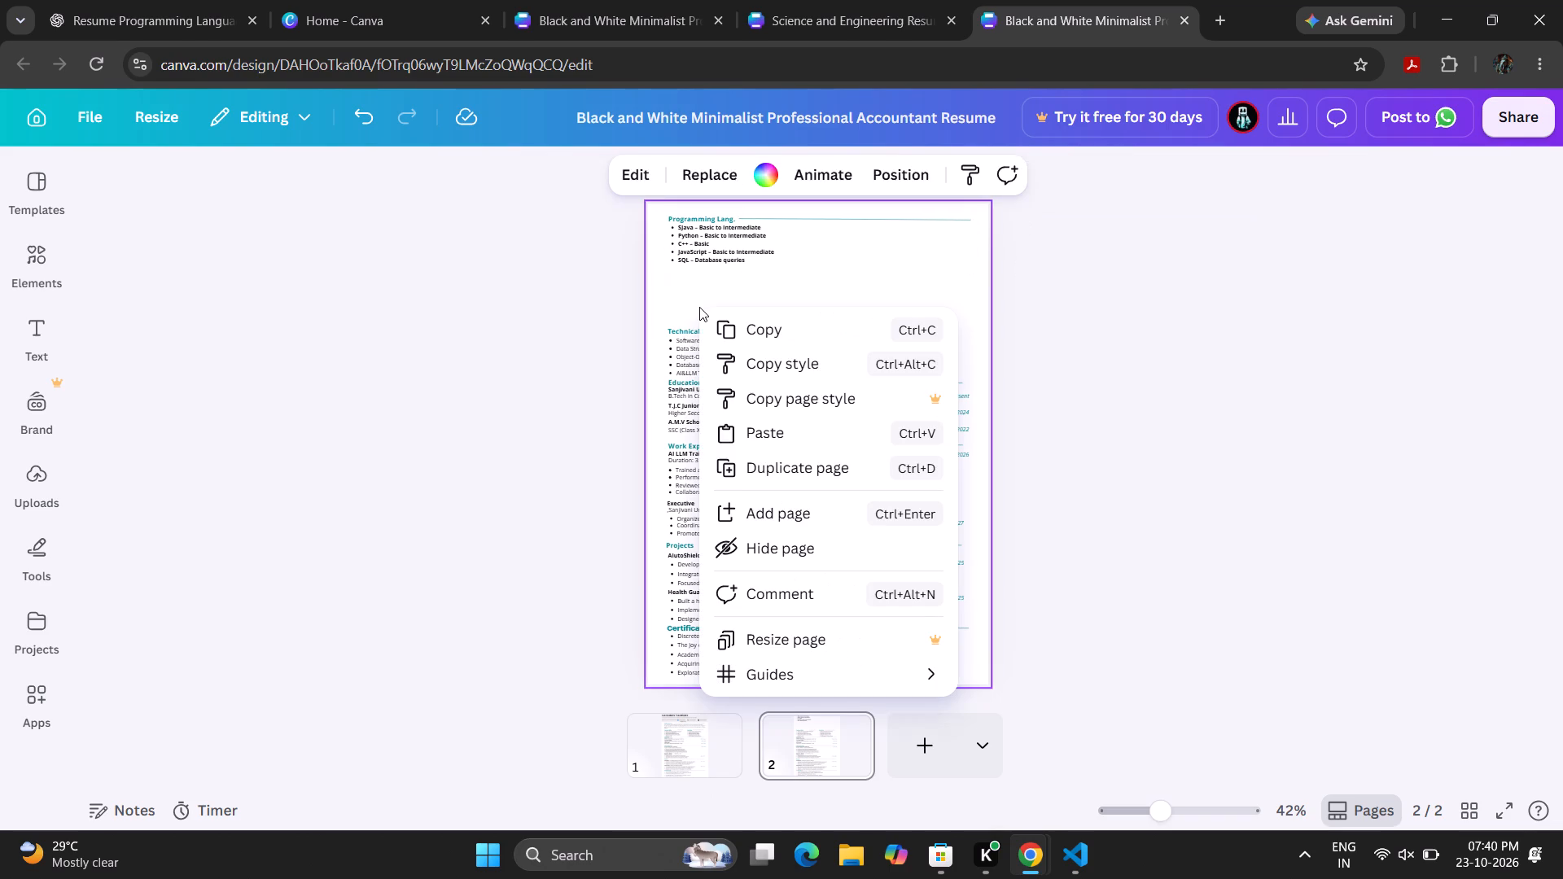
left_click(782, 429)
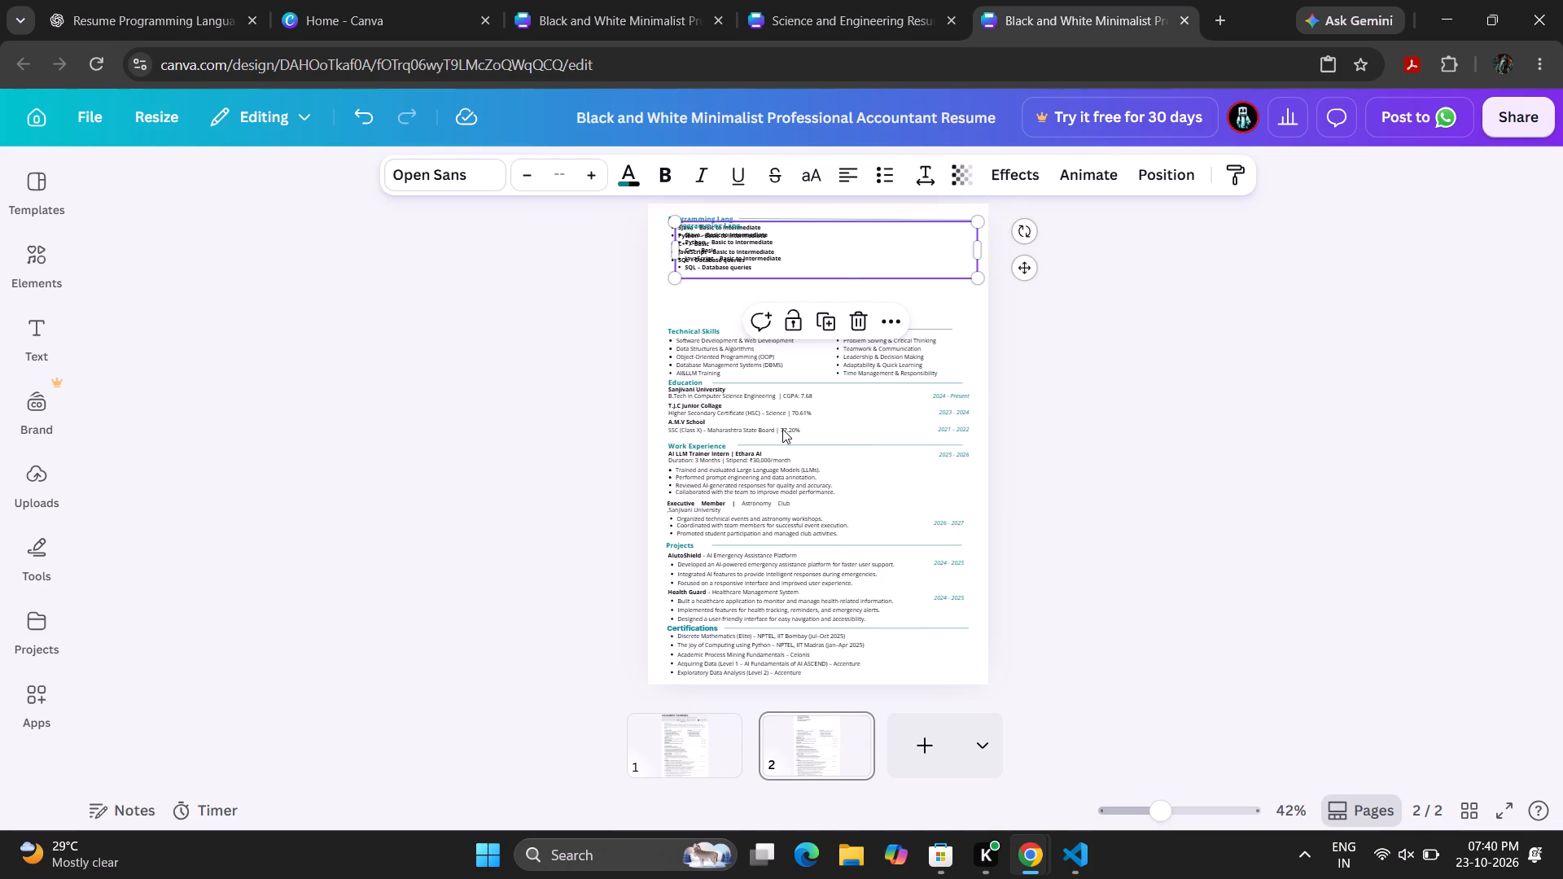
left_click_drag(859, 260, 835, 305)
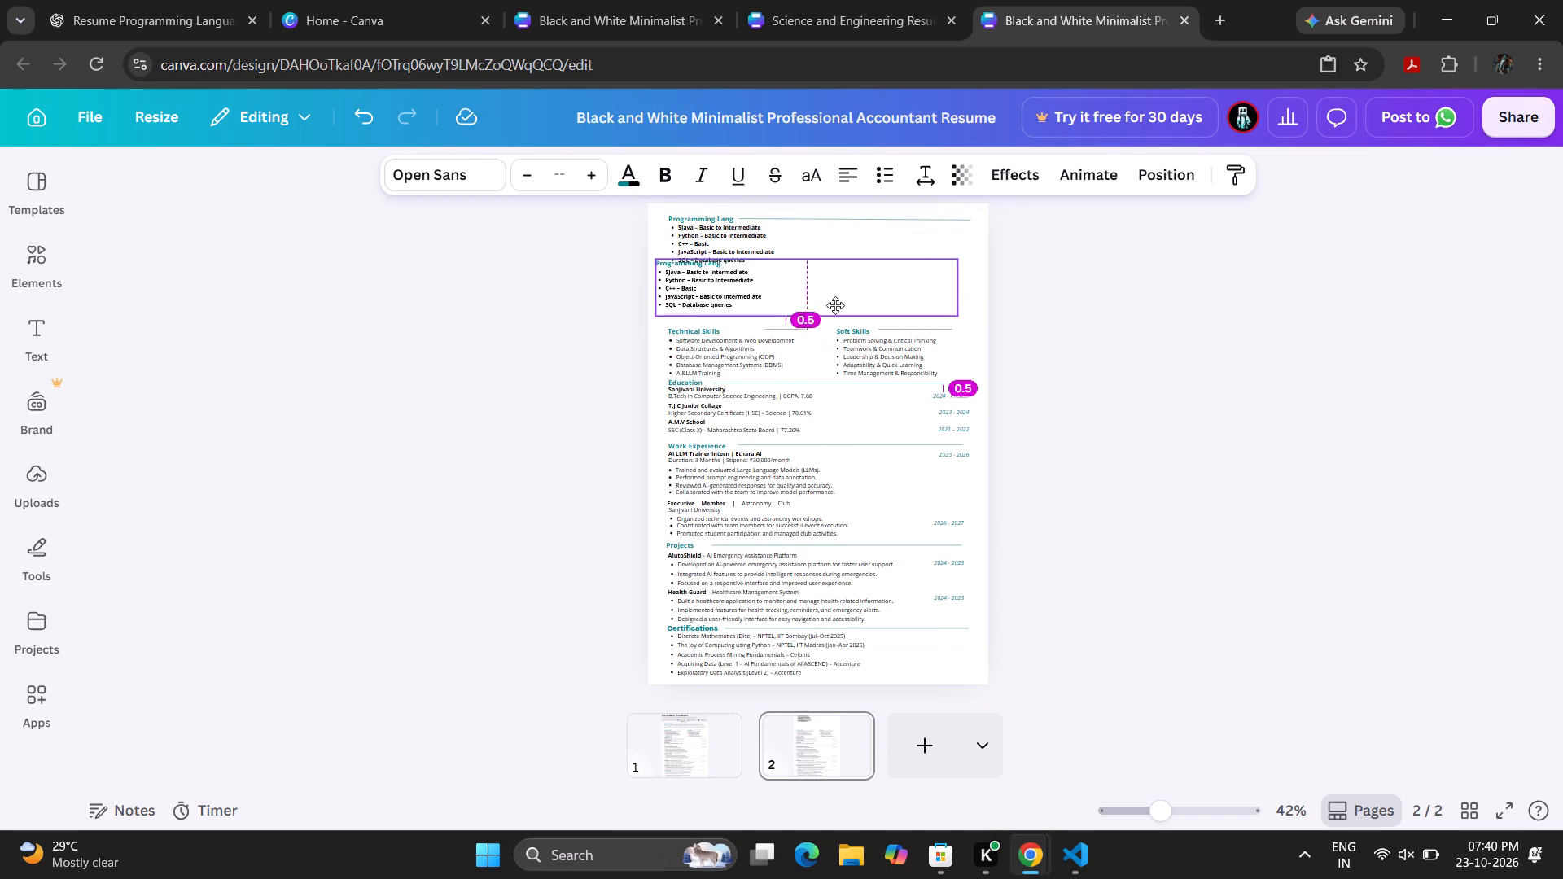
left_click_drag(835, 305, 840, 300)
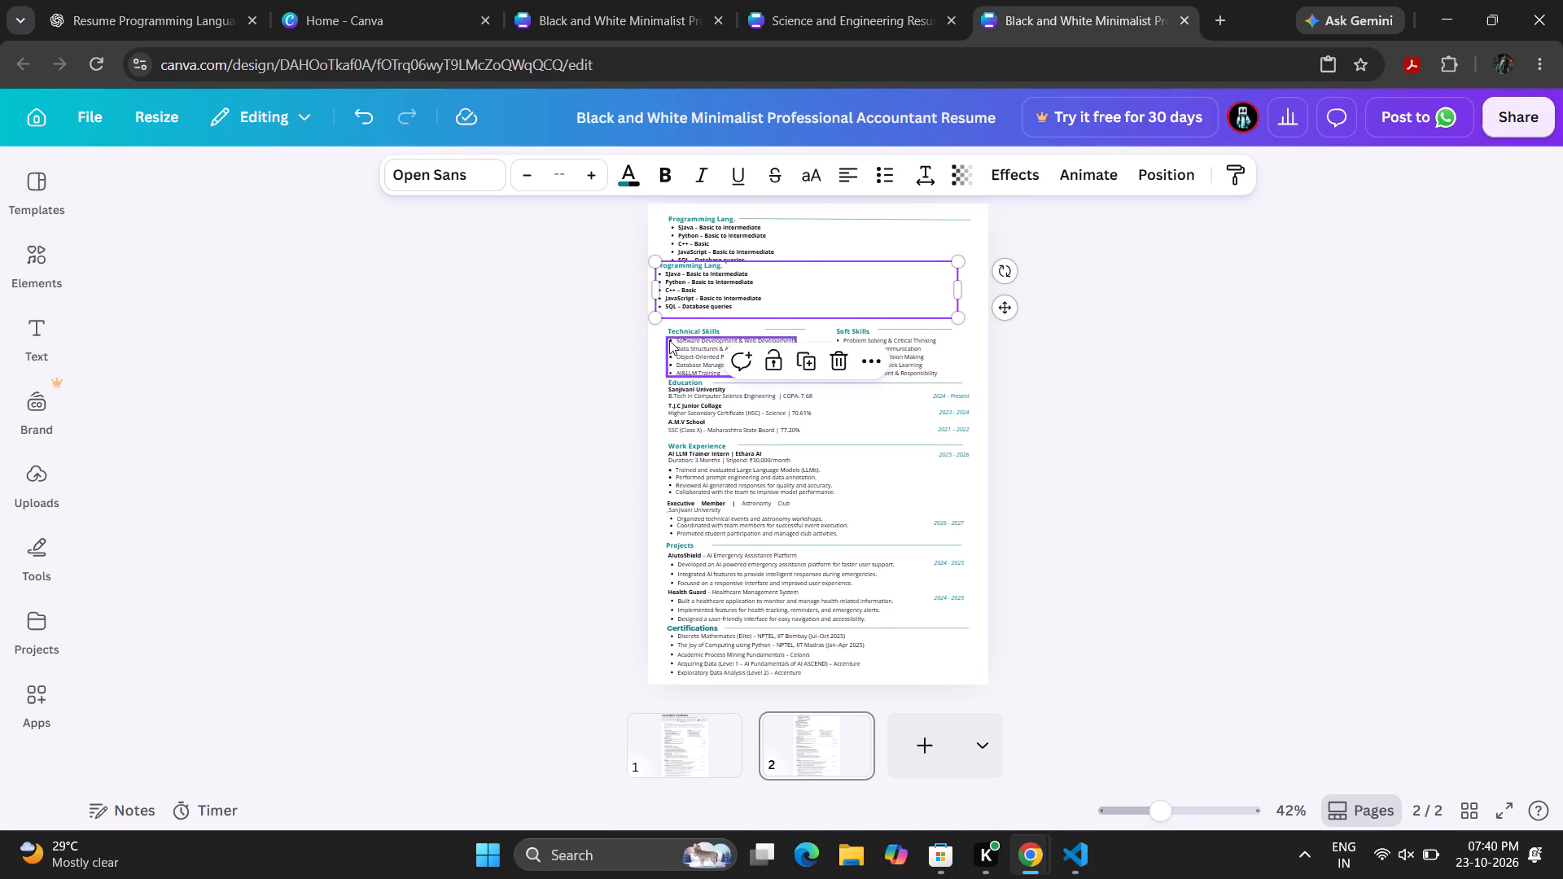
Delete the Technical Skills and Soft Skills headings together with their bullet lists and divider lines.
left_click(663, 328)
left_click_drag(663, 328, 695, 343)
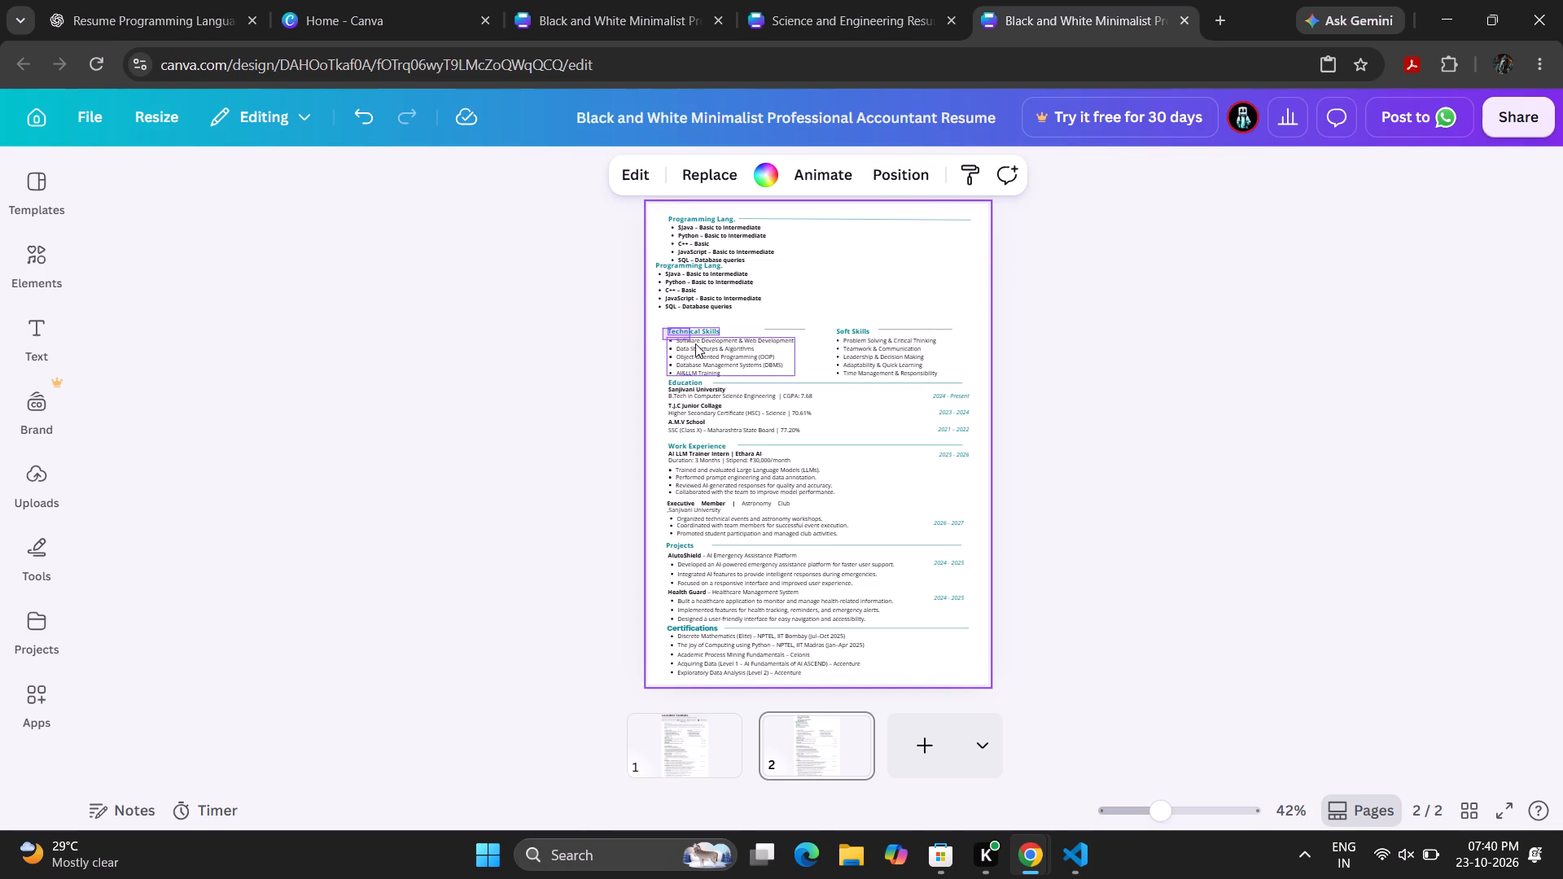
left_click_drag(695, 343, 952, 377)
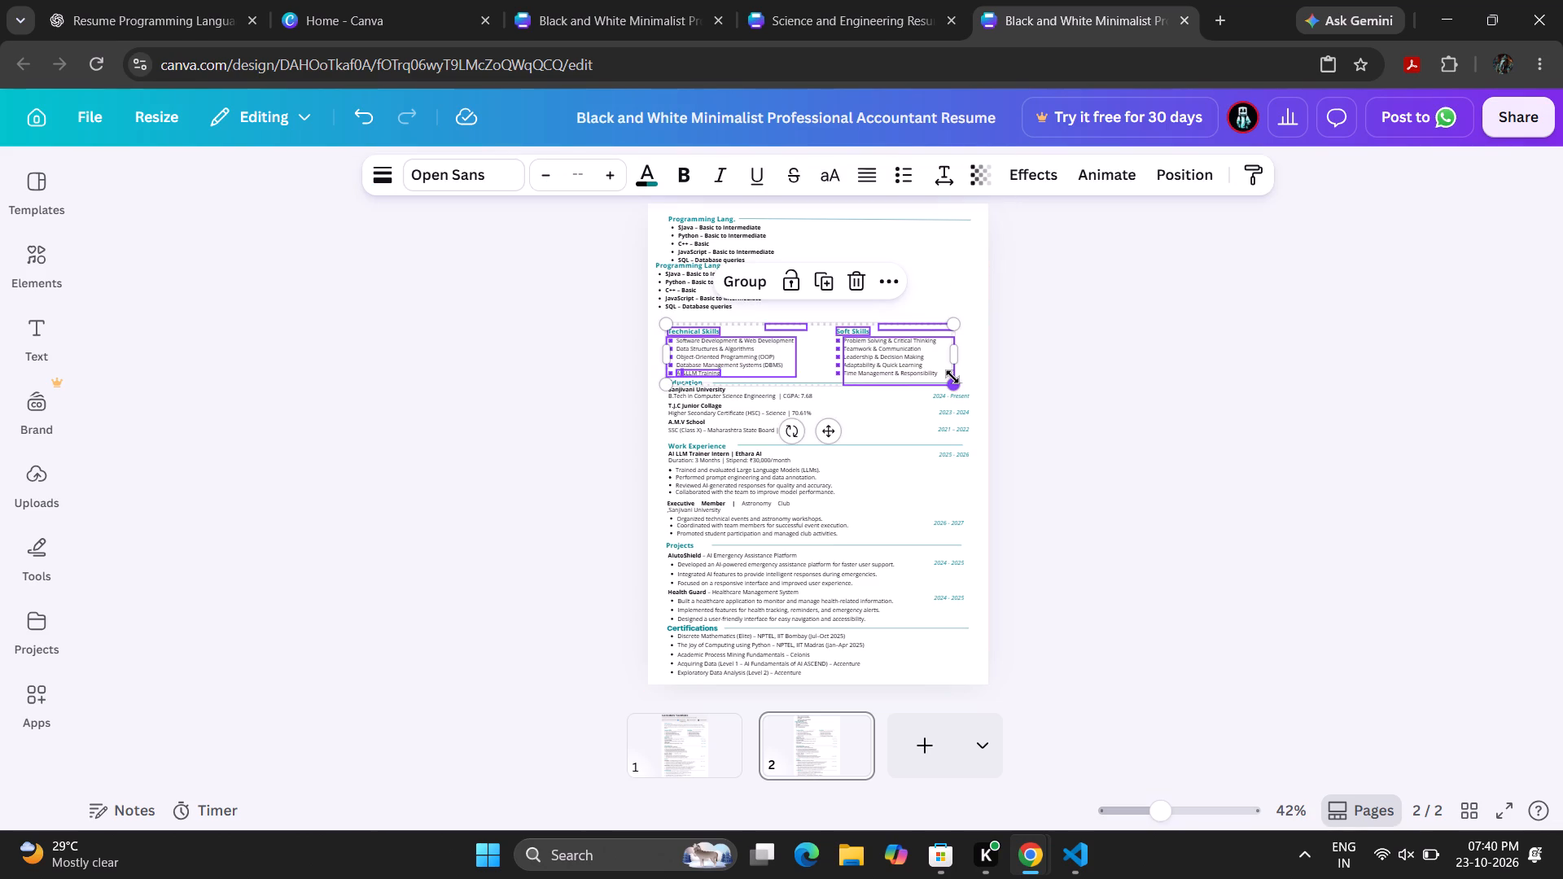
key("BackSpace")
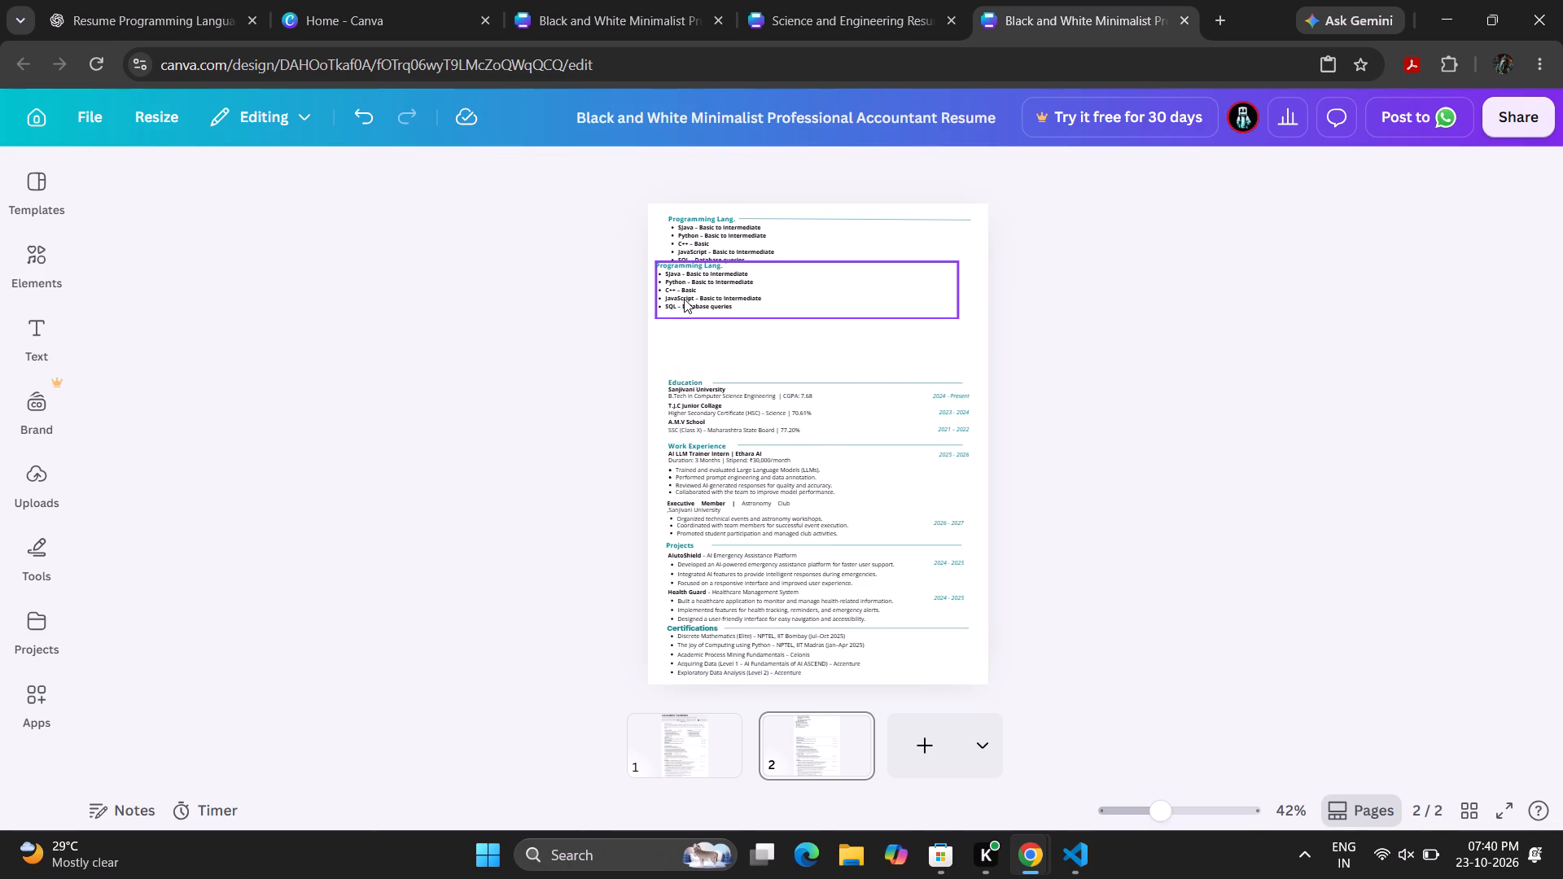
Move the duplicated Programming Lang. block down so it clears the original list and aligns with its left edge.
left_click_drag(684, 299, 700, 312)
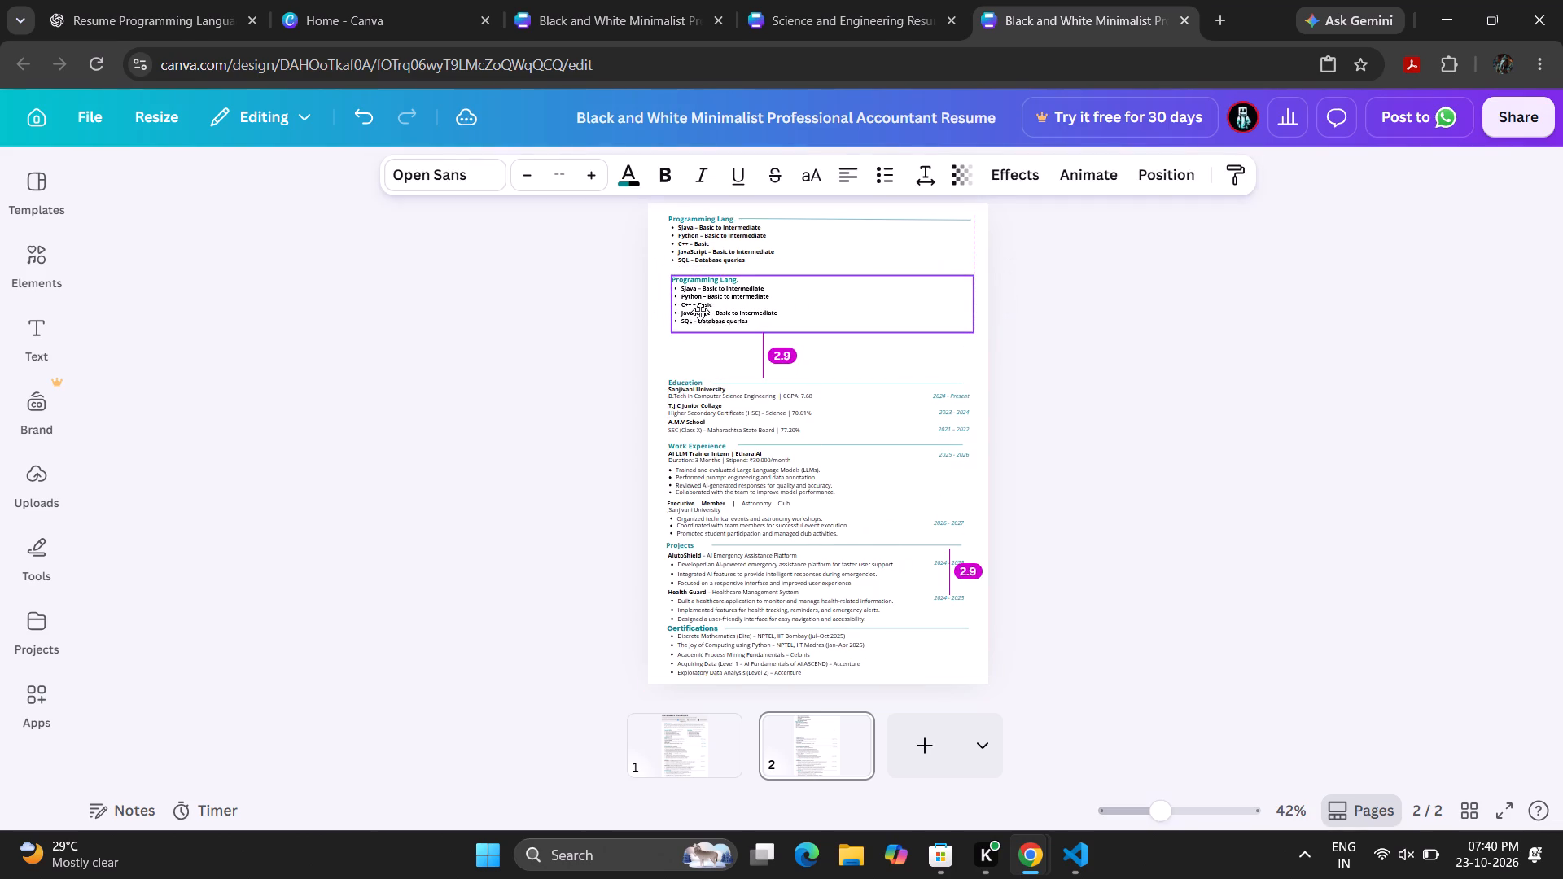
left_click_drag(700, 312, 701, 311)
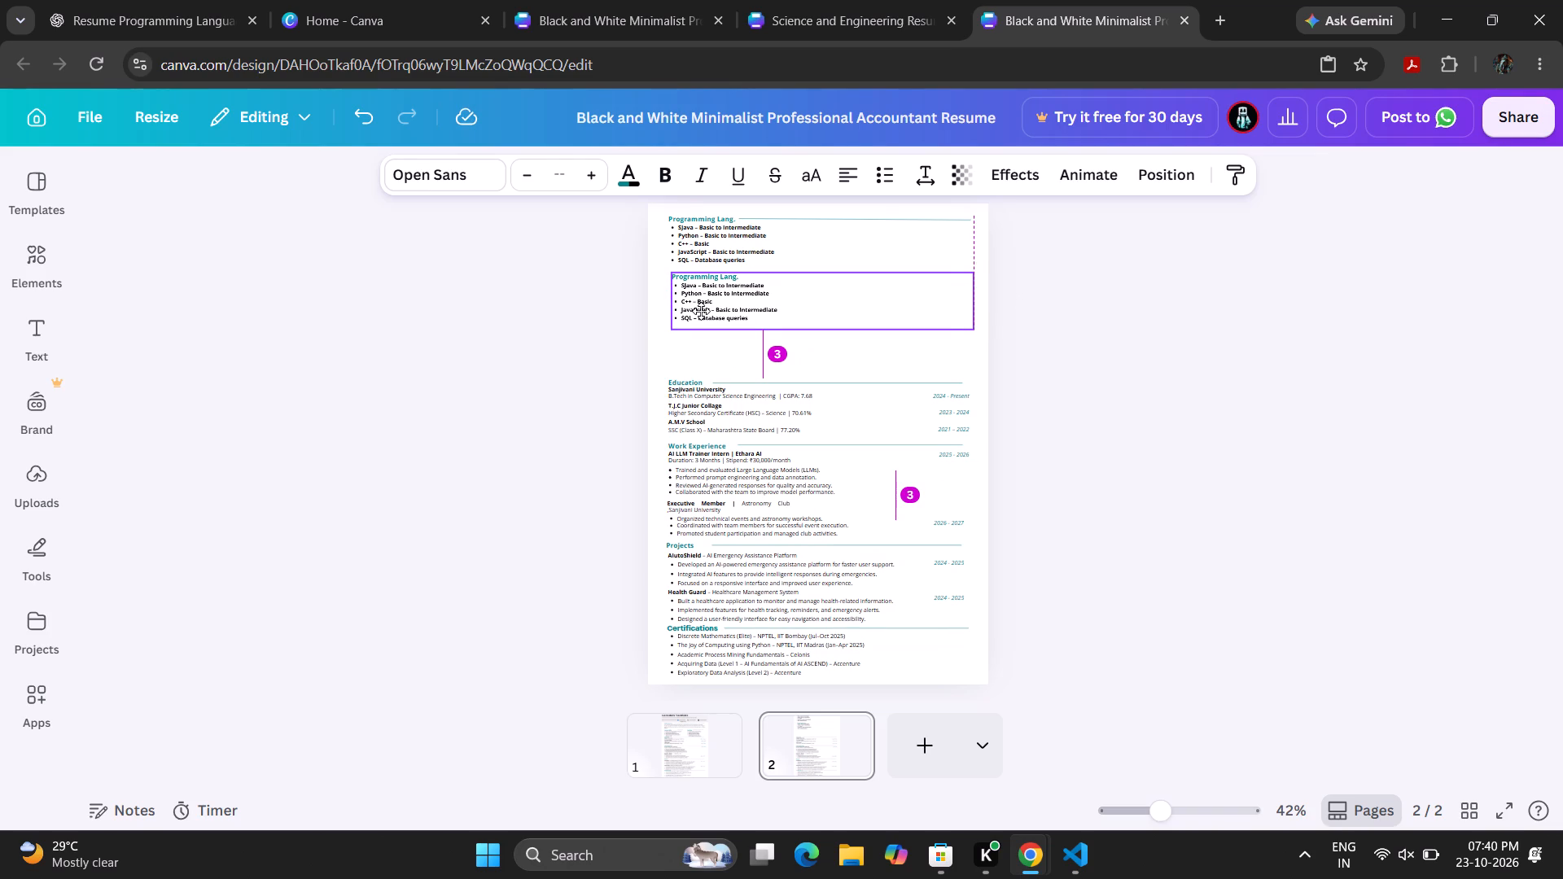
left_click_drag(701, 311, 696, 312)
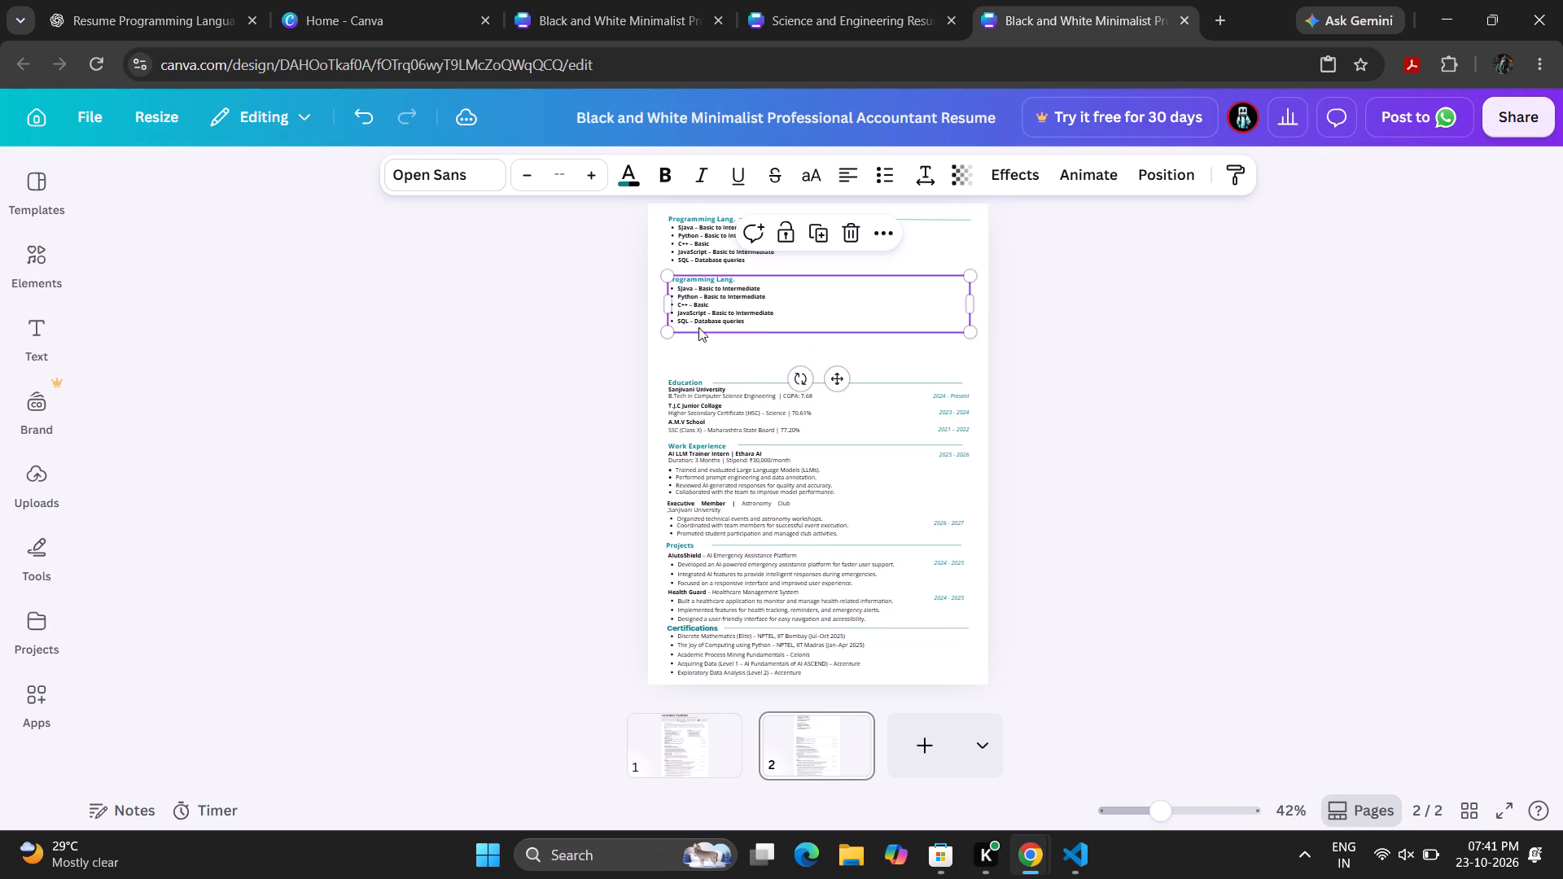
left_click(720, 363)
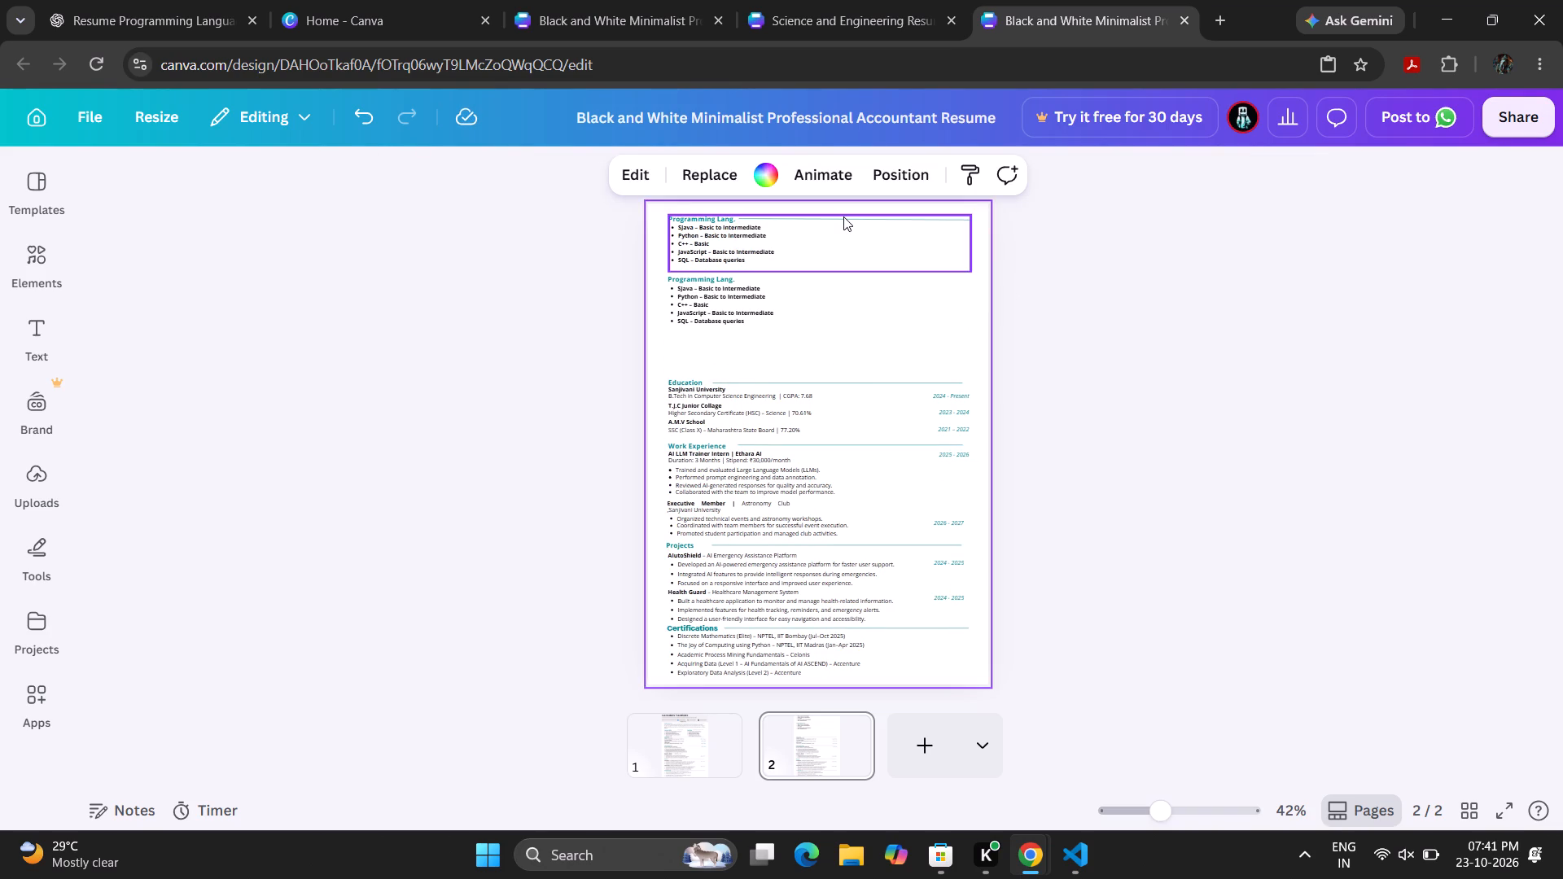
Move the divider line from the Education heading up beside the duplicated Programming Lang. heading.
right_click(861, 386)
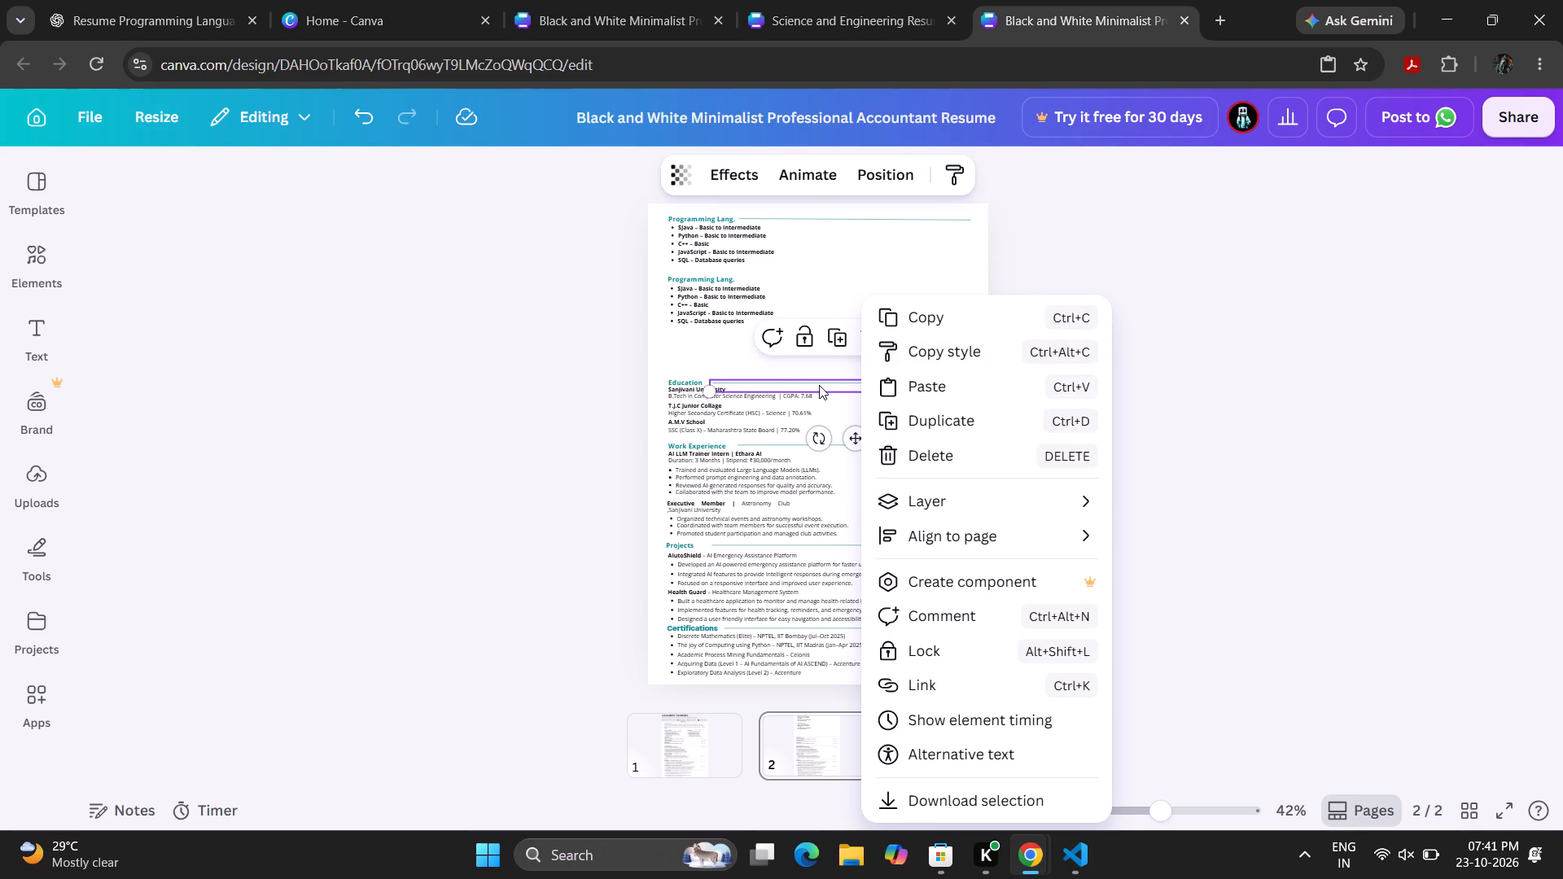
left_click_drag(819, 385, 738, 410)
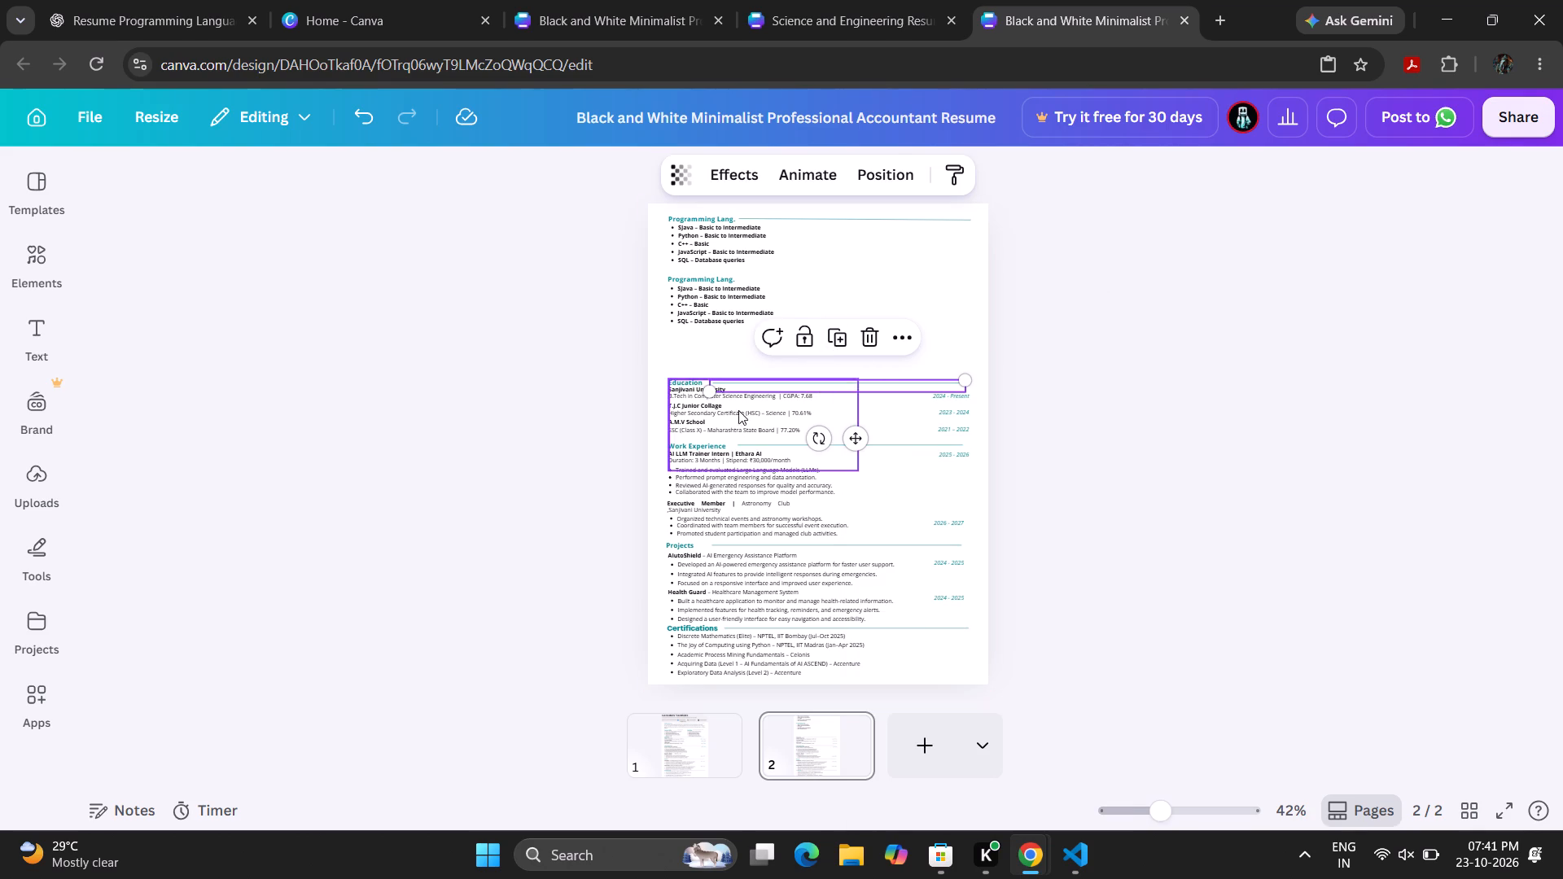
left_click_drag(738, 410, 766, 391)
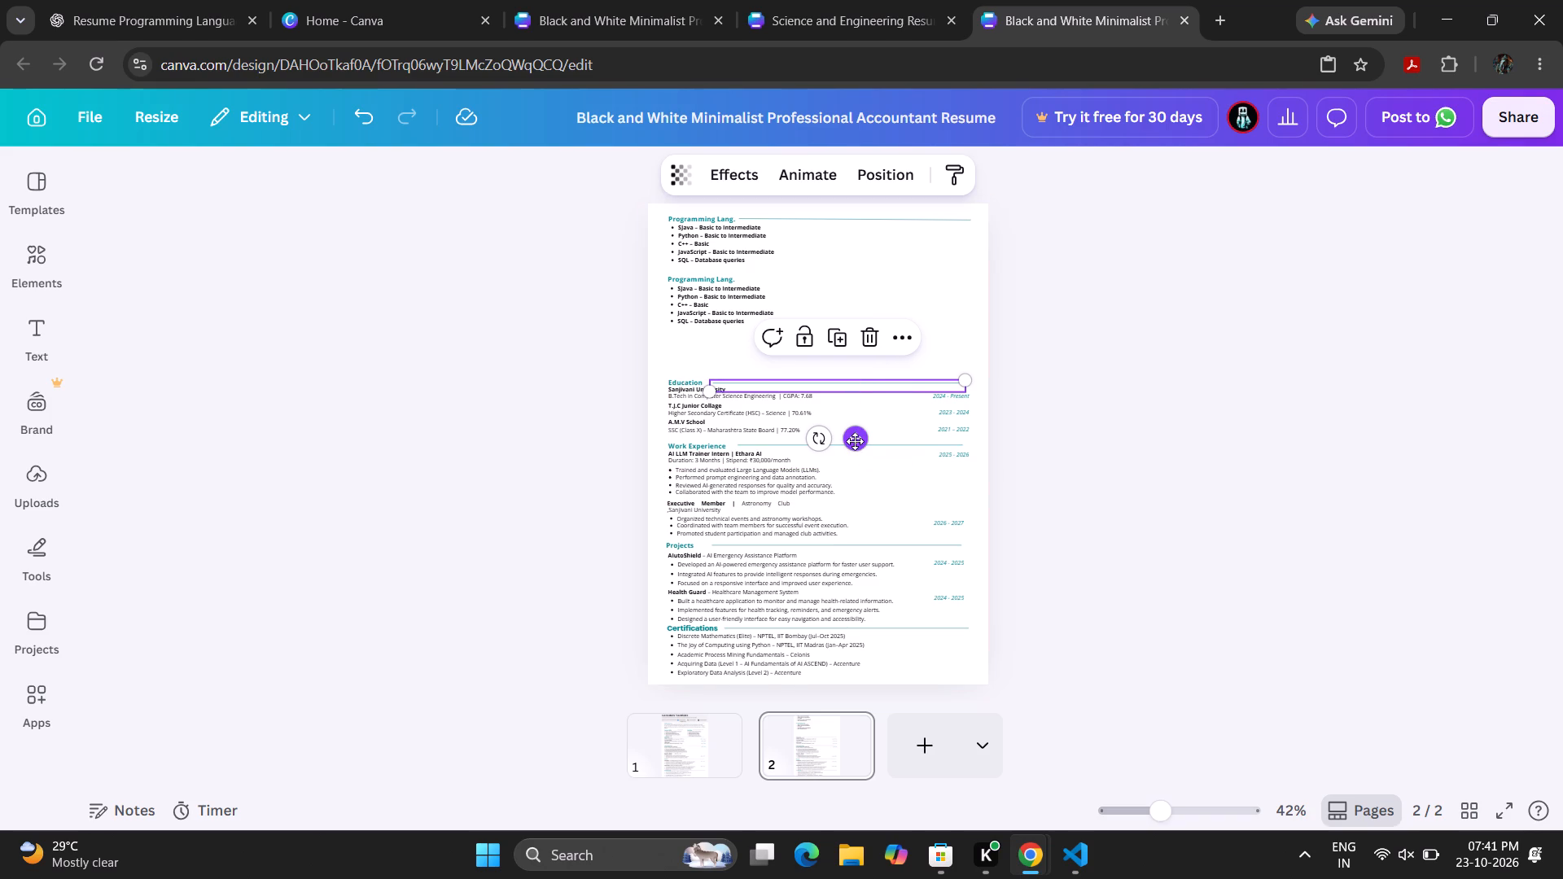
left_click_drag(855, 442, 884, 324)
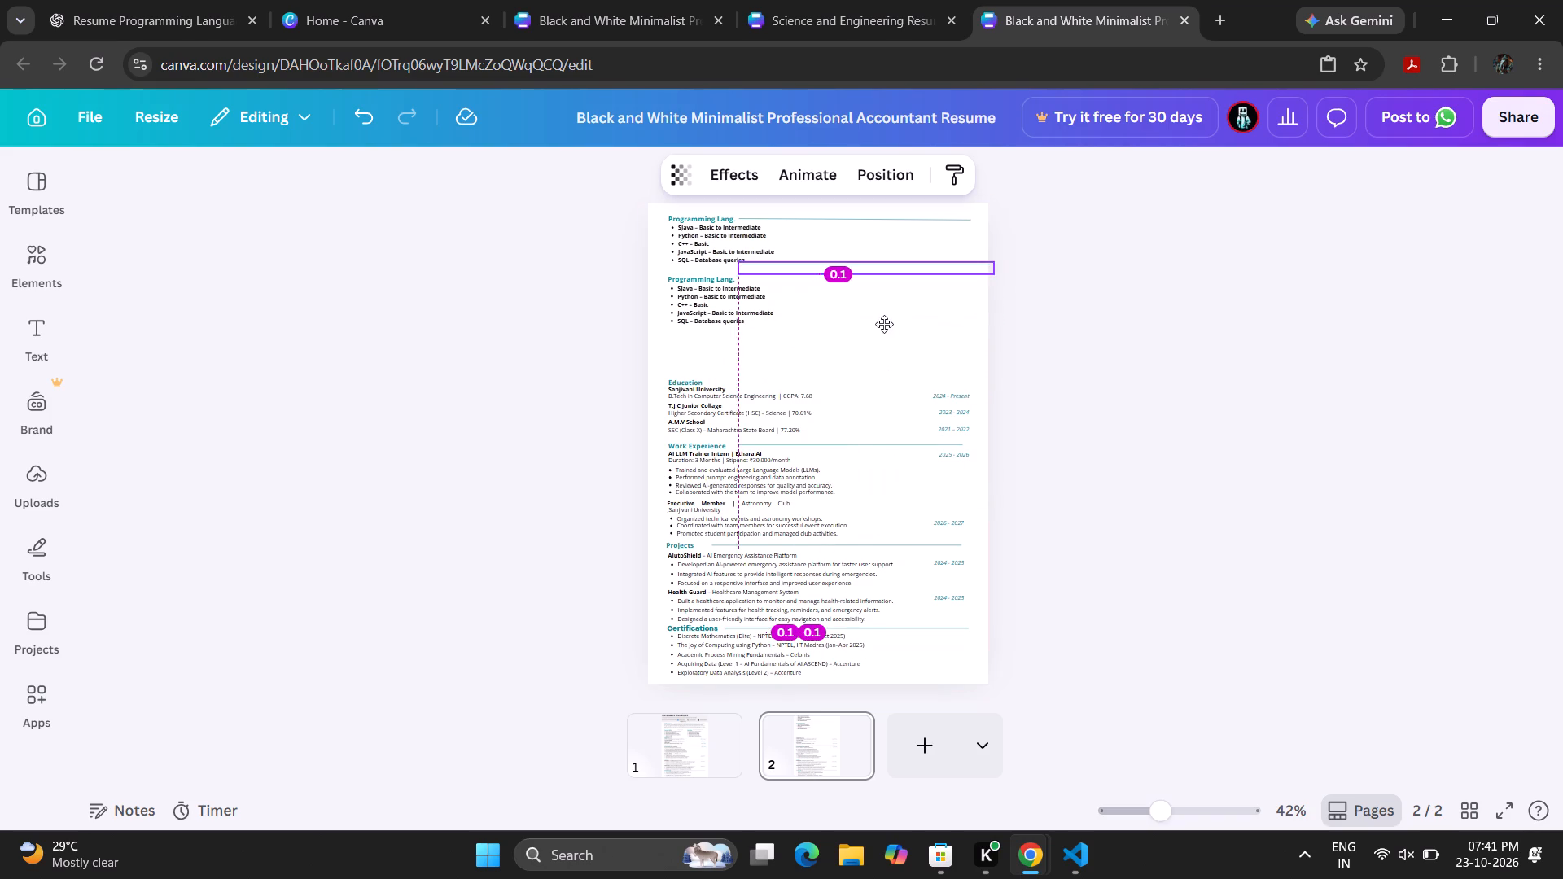
left_click_drag(884, 324, 882, 296)
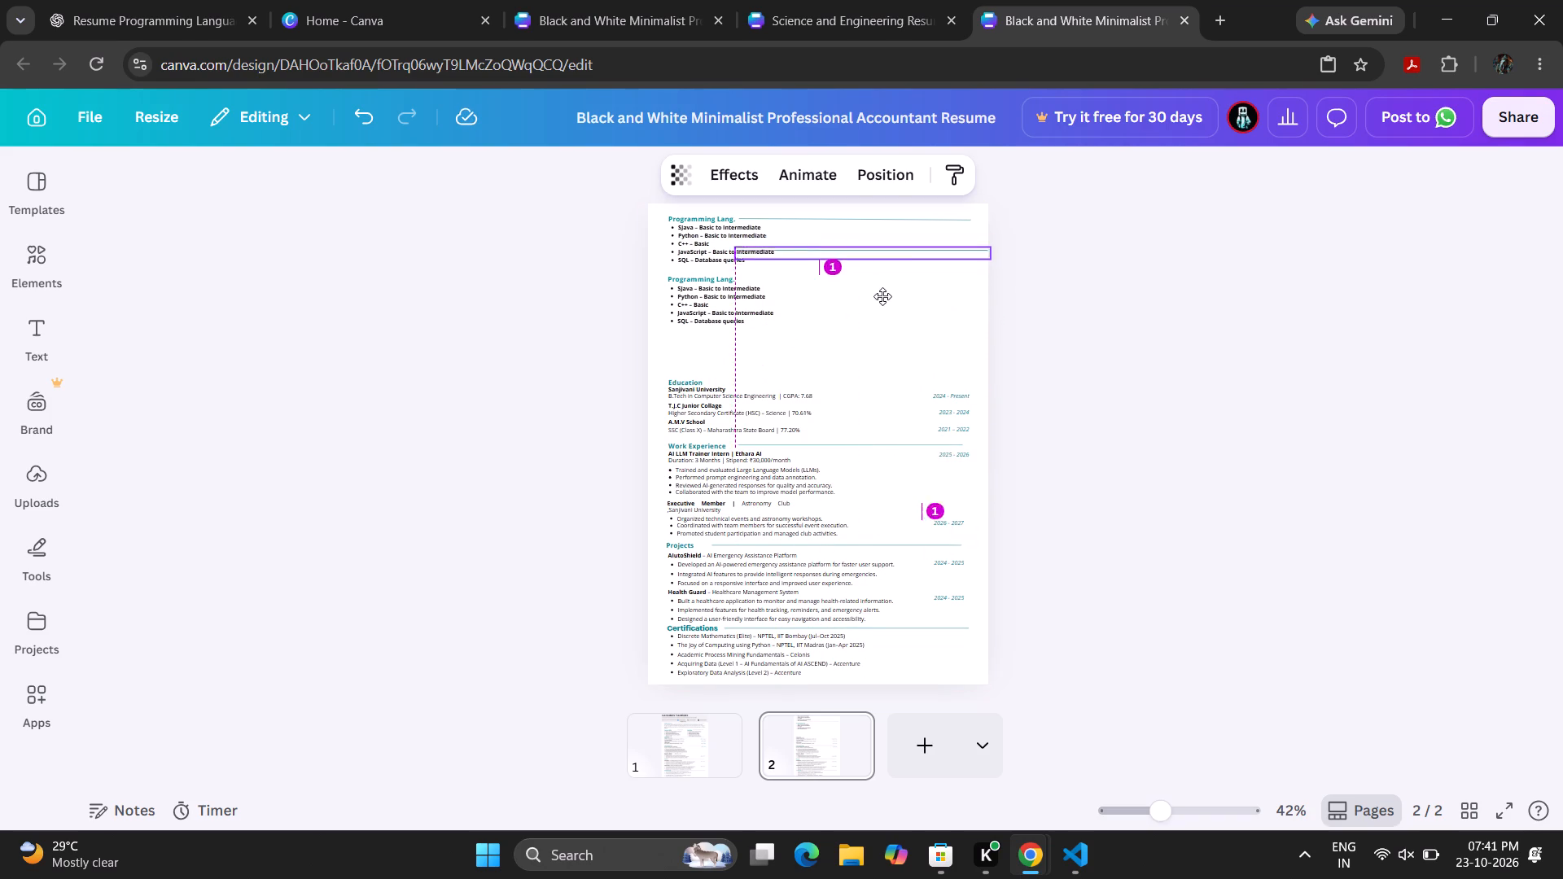
left_click_drag(882, 296, 880, 284)
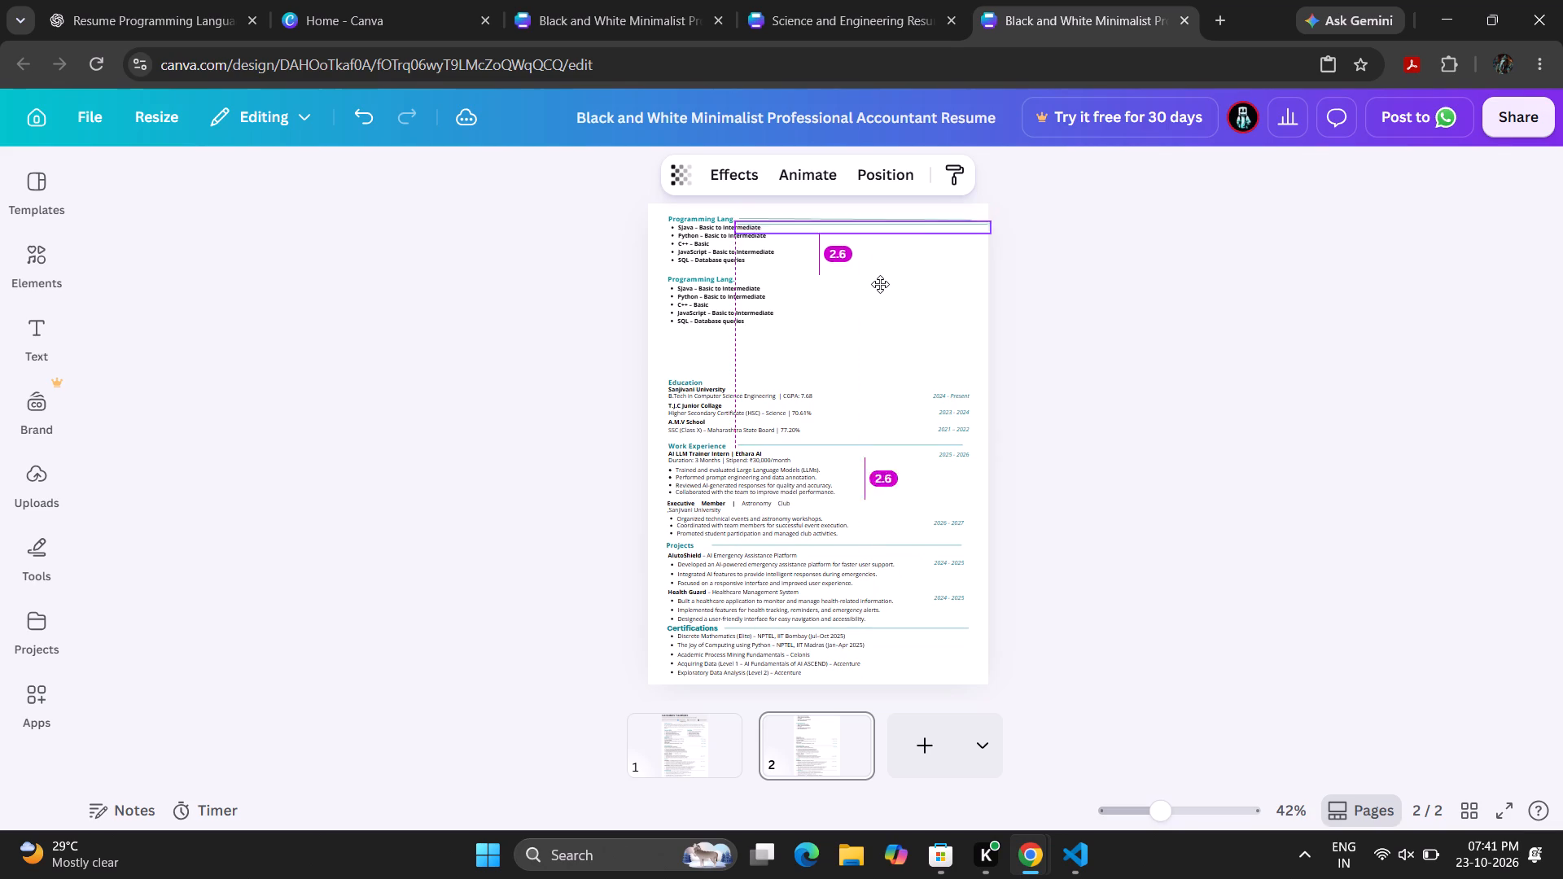
left_click_drag(880, 284, 882, 332)
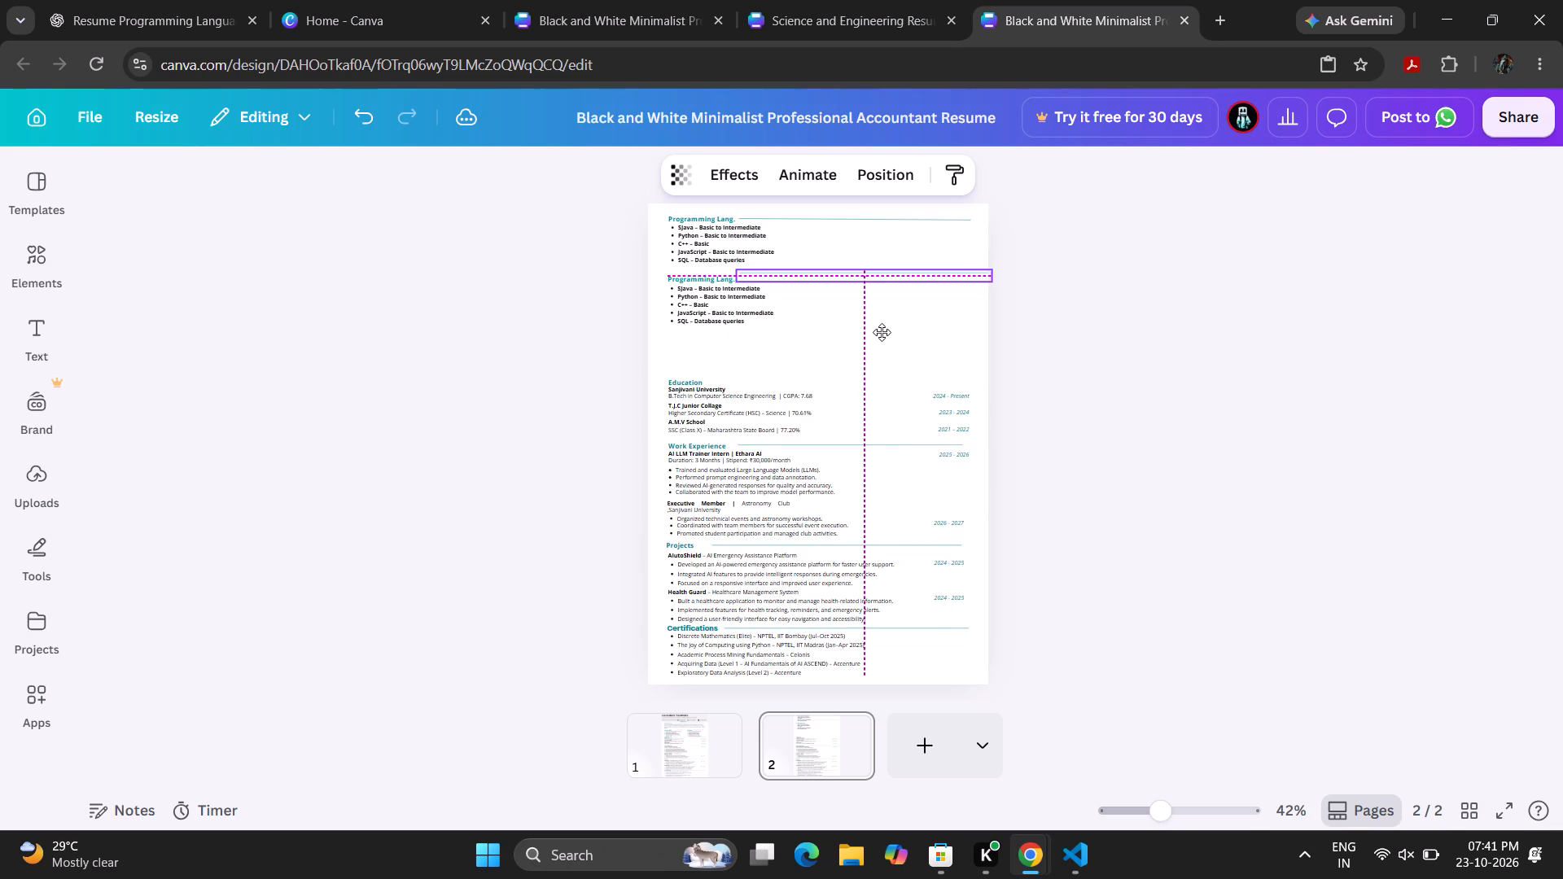
left_click_drag(882, 332, 878, 335)
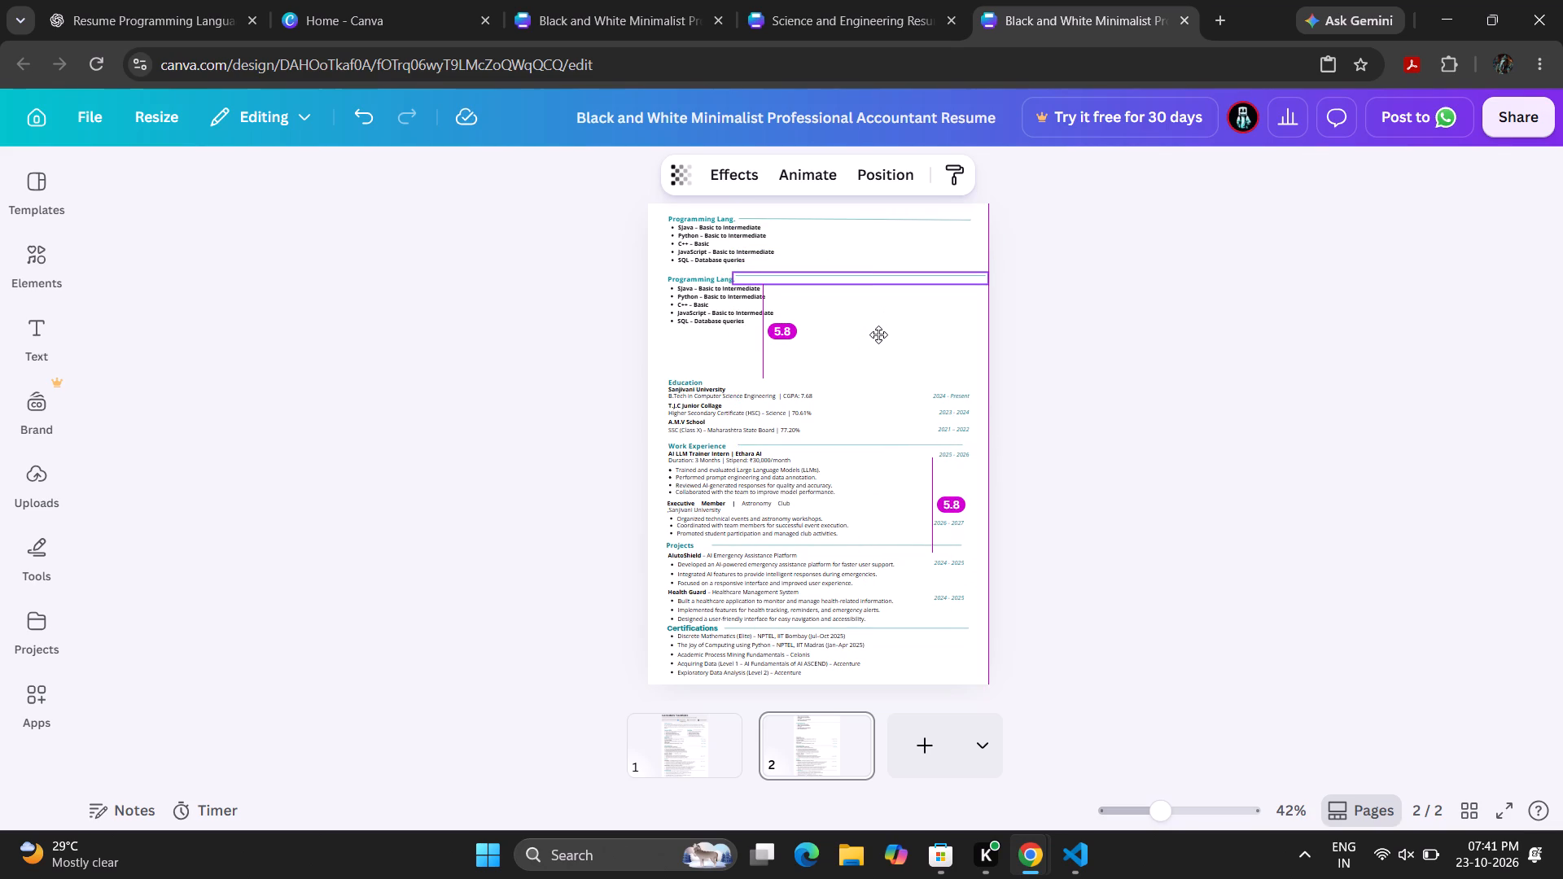
left_click_drag(878, 335, 879, 339)
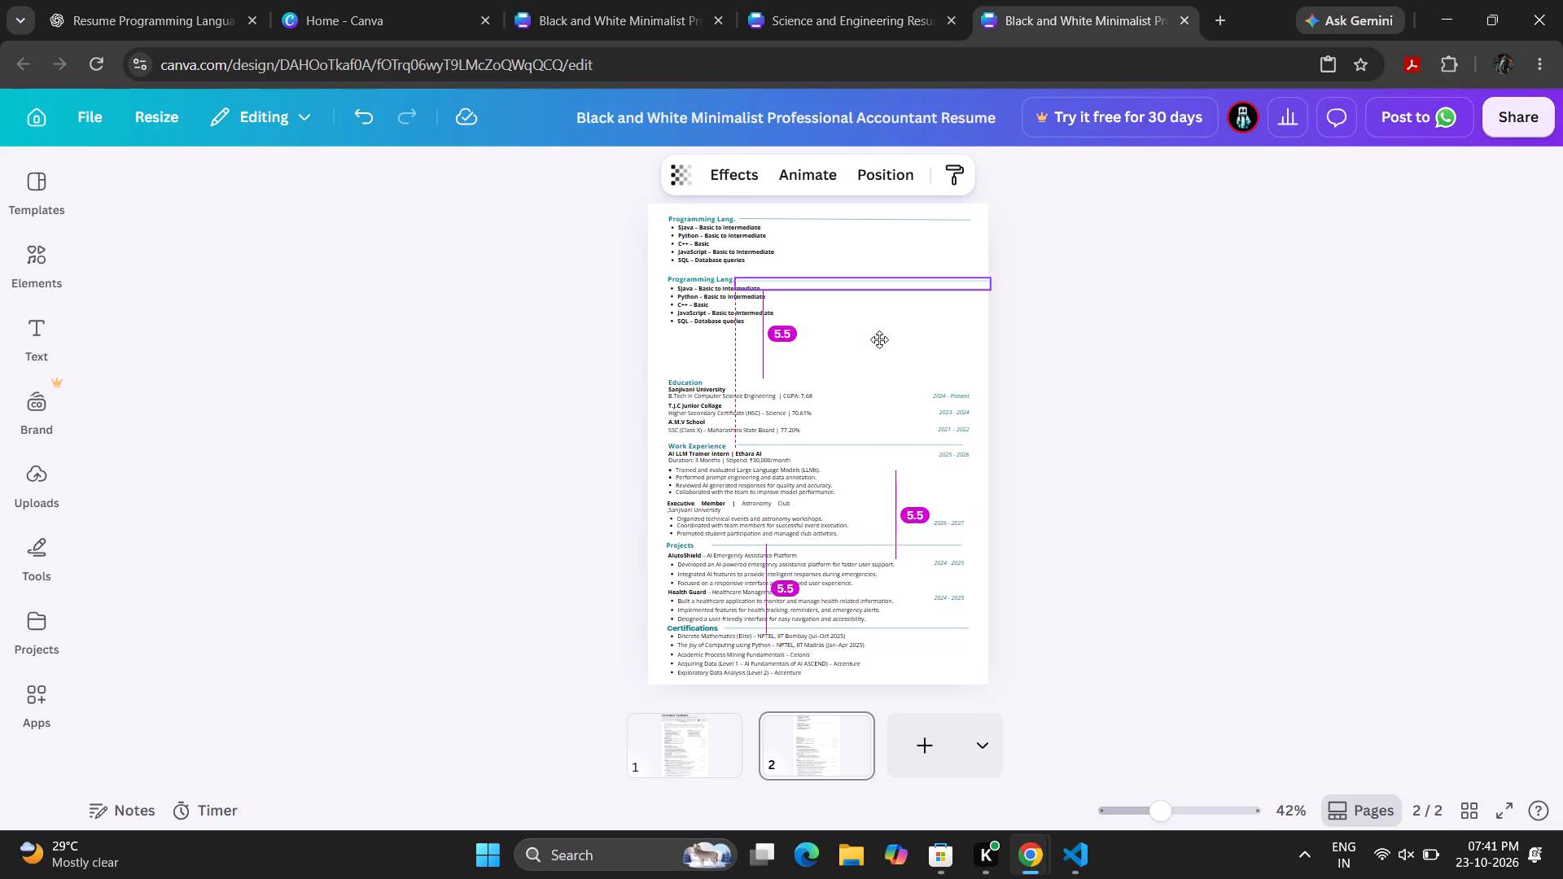
left_click_drag(879, 339, 884, 339)
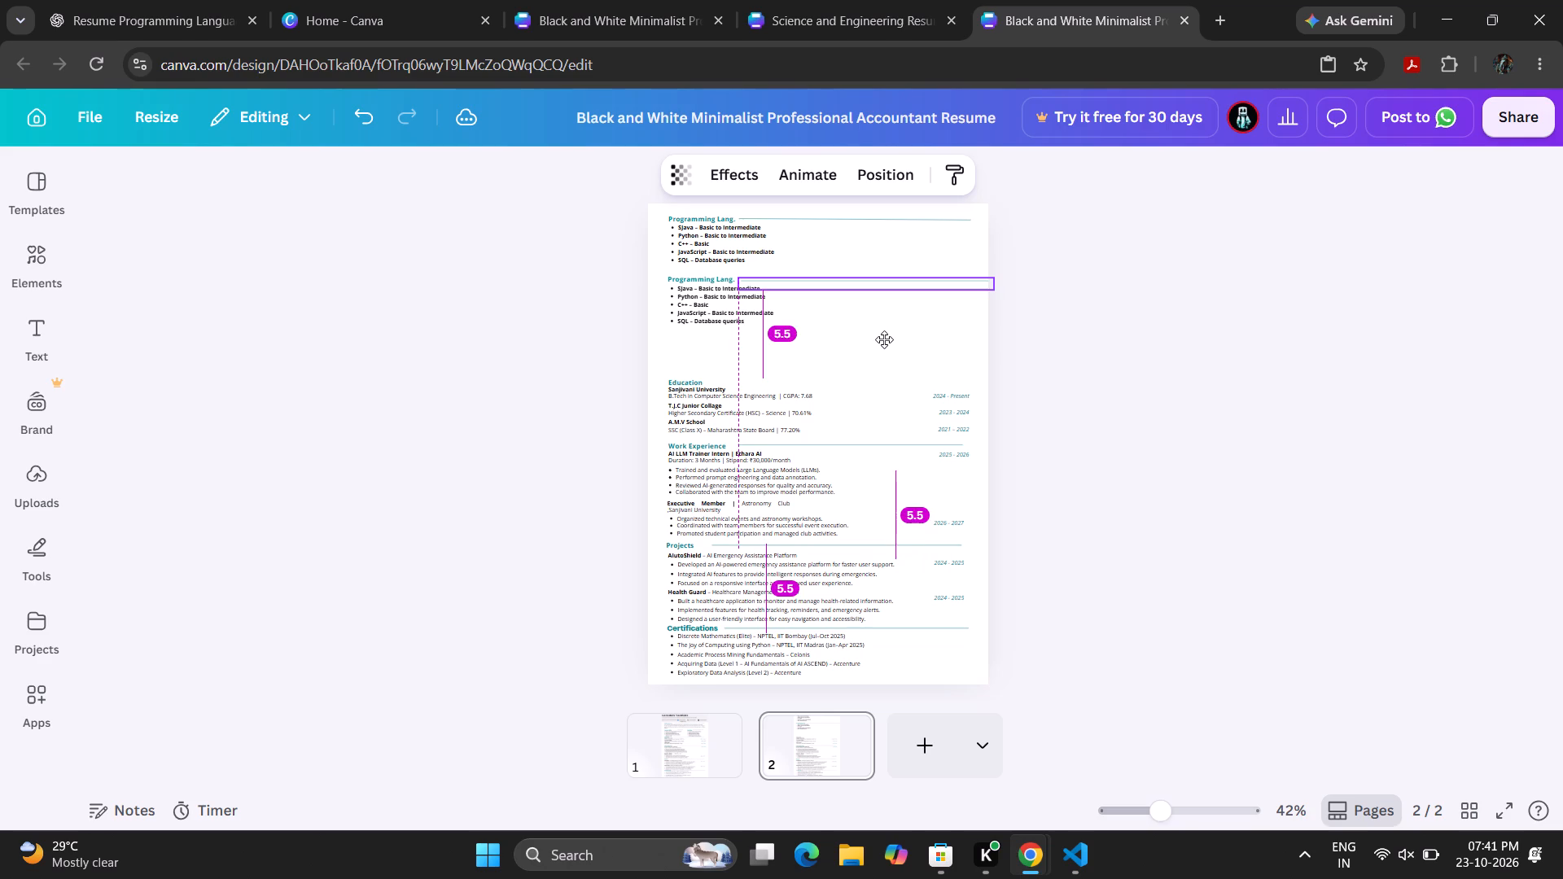
left_click_drag(884, 339, 884, 339)
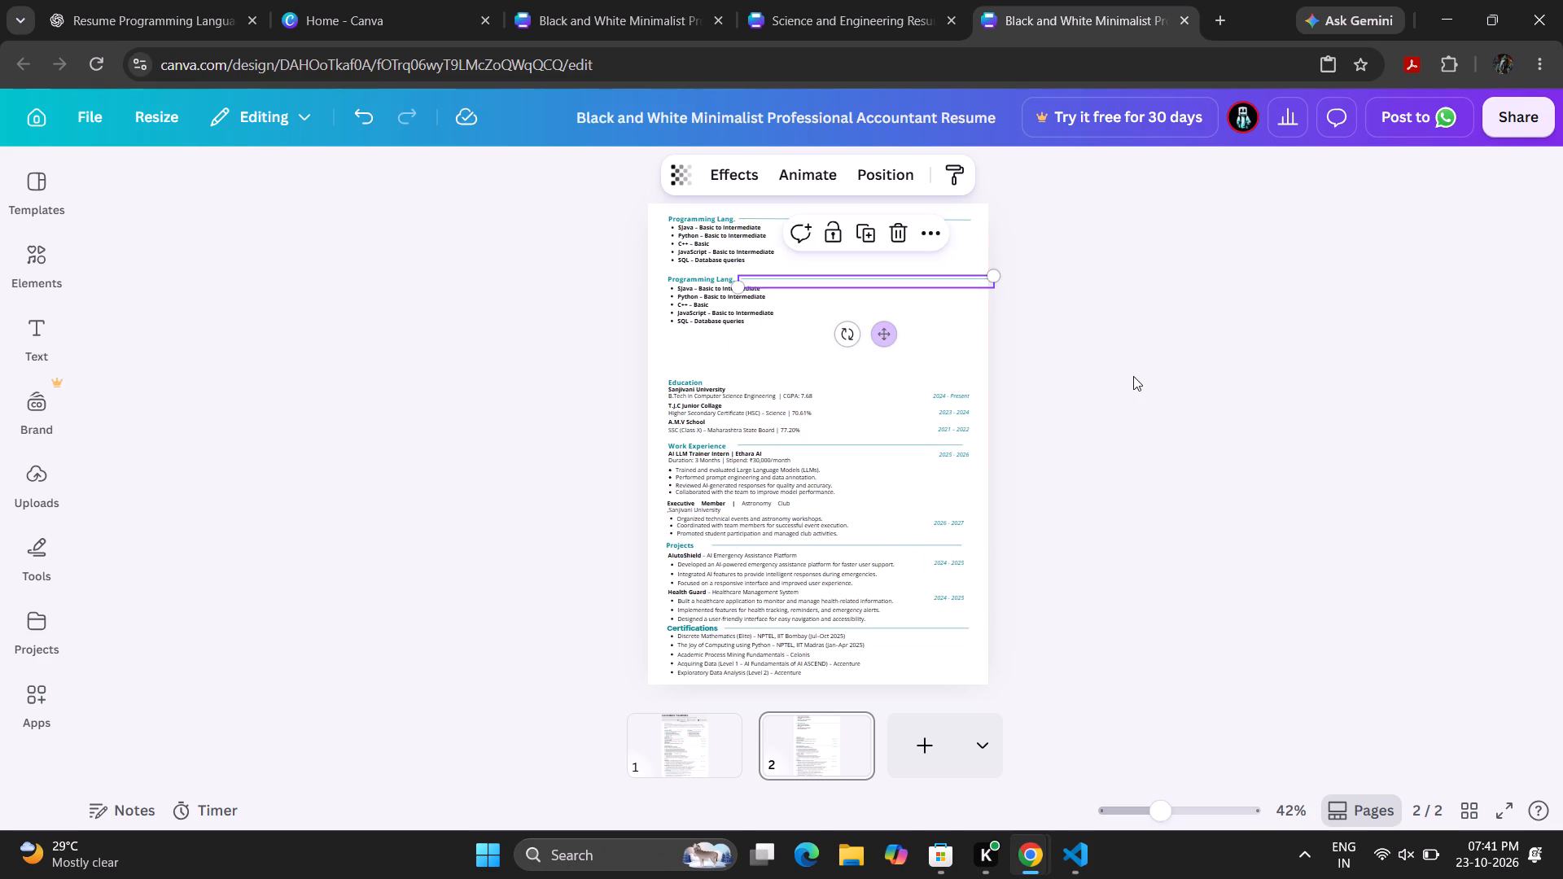
left_click_drag(997, 276, 992, 277)
left_click_drag(992, 277, 974, 275)
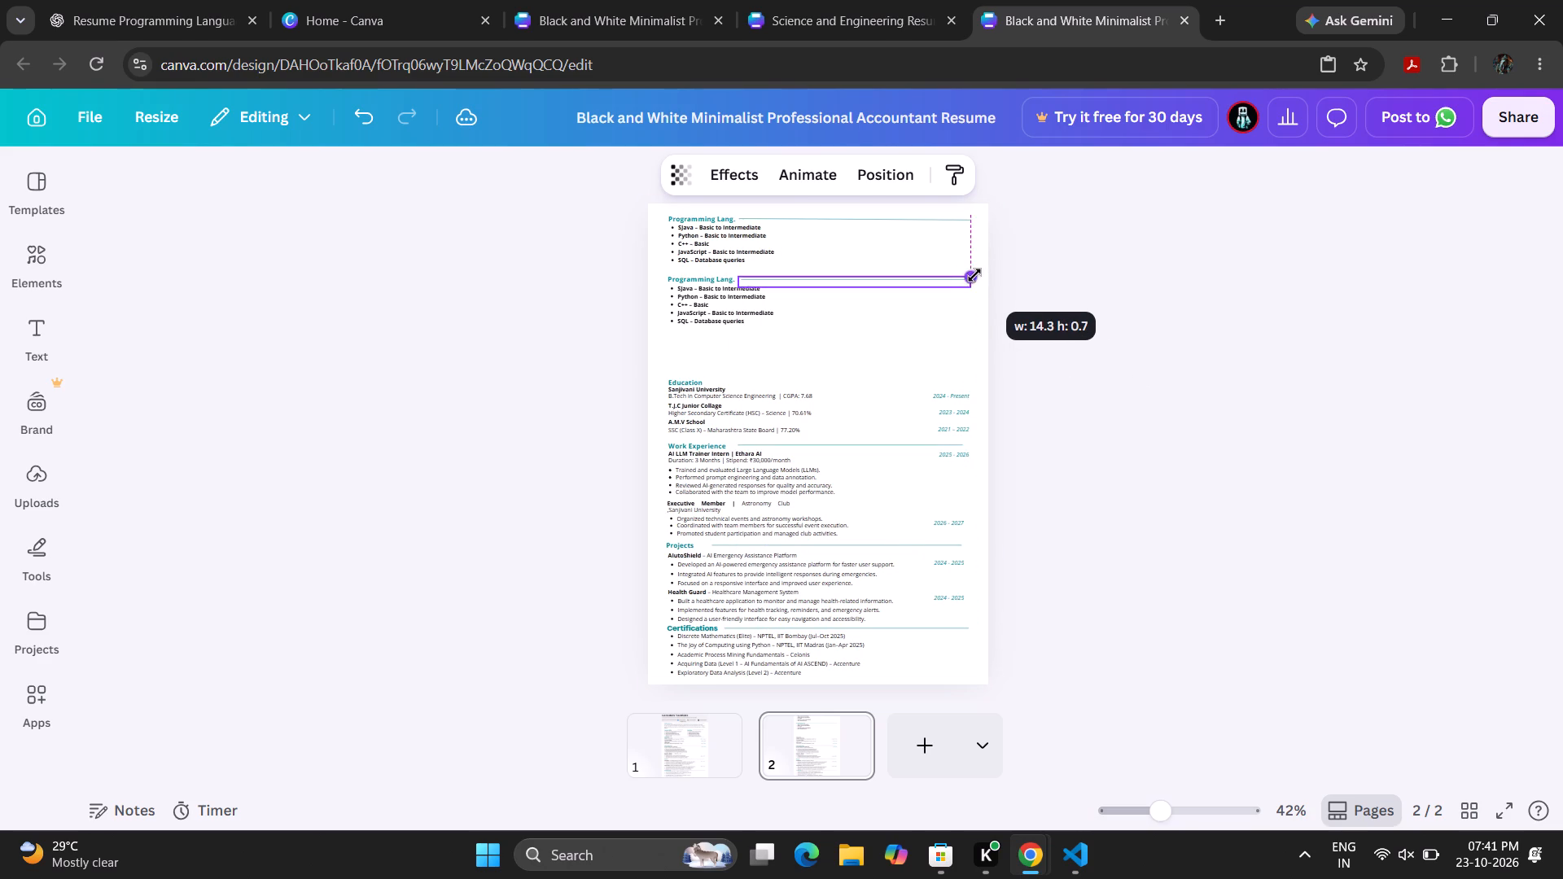
left_click_drag(974, 275, 977, 276)
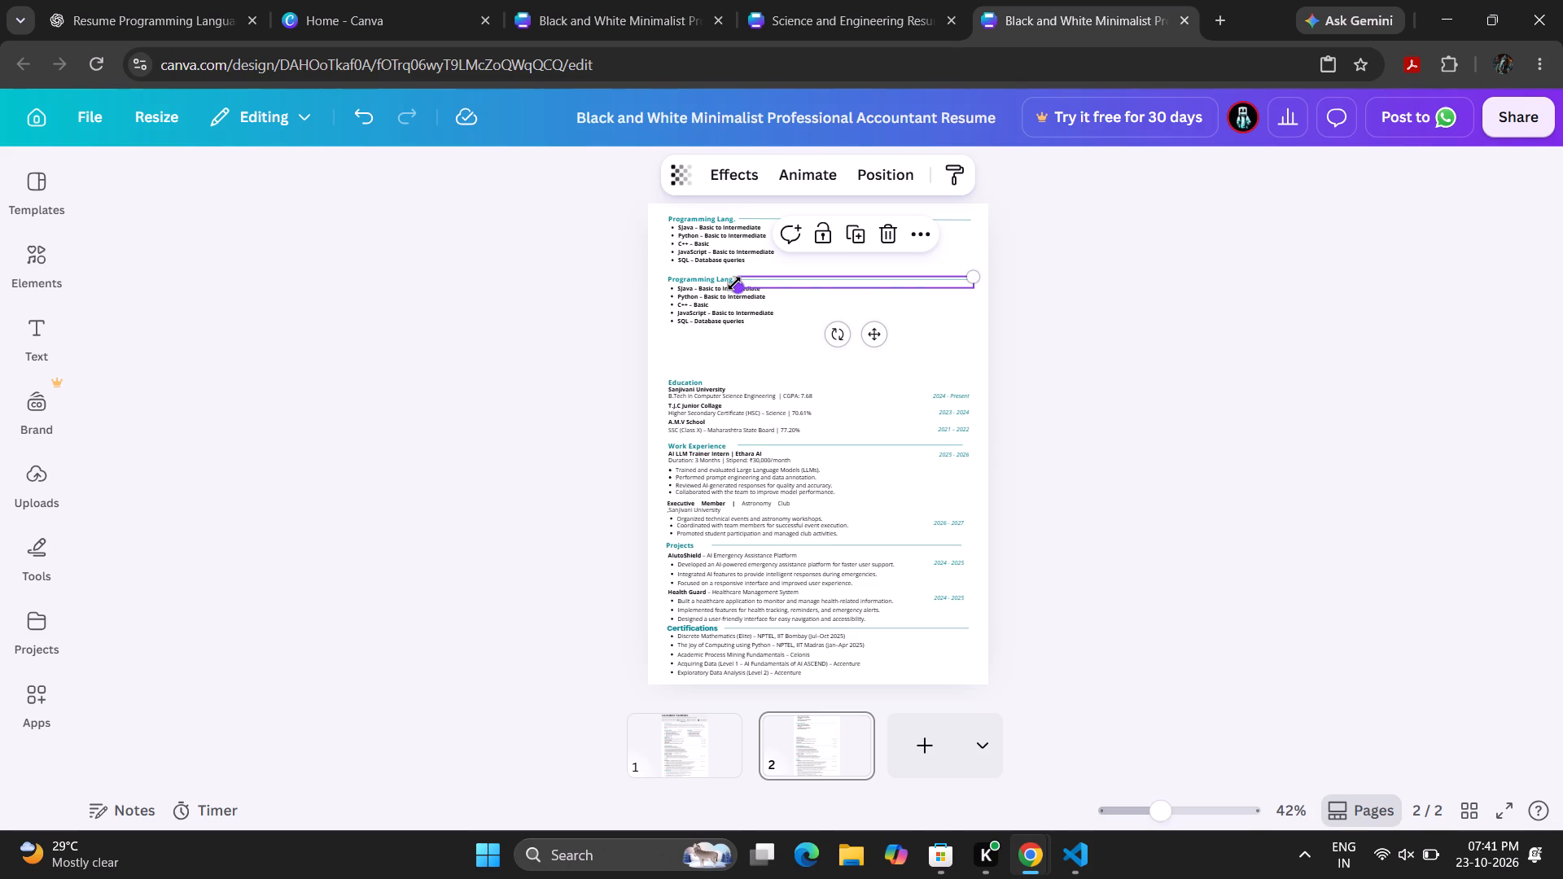
left_click_drag(734, 283, 733, 274)
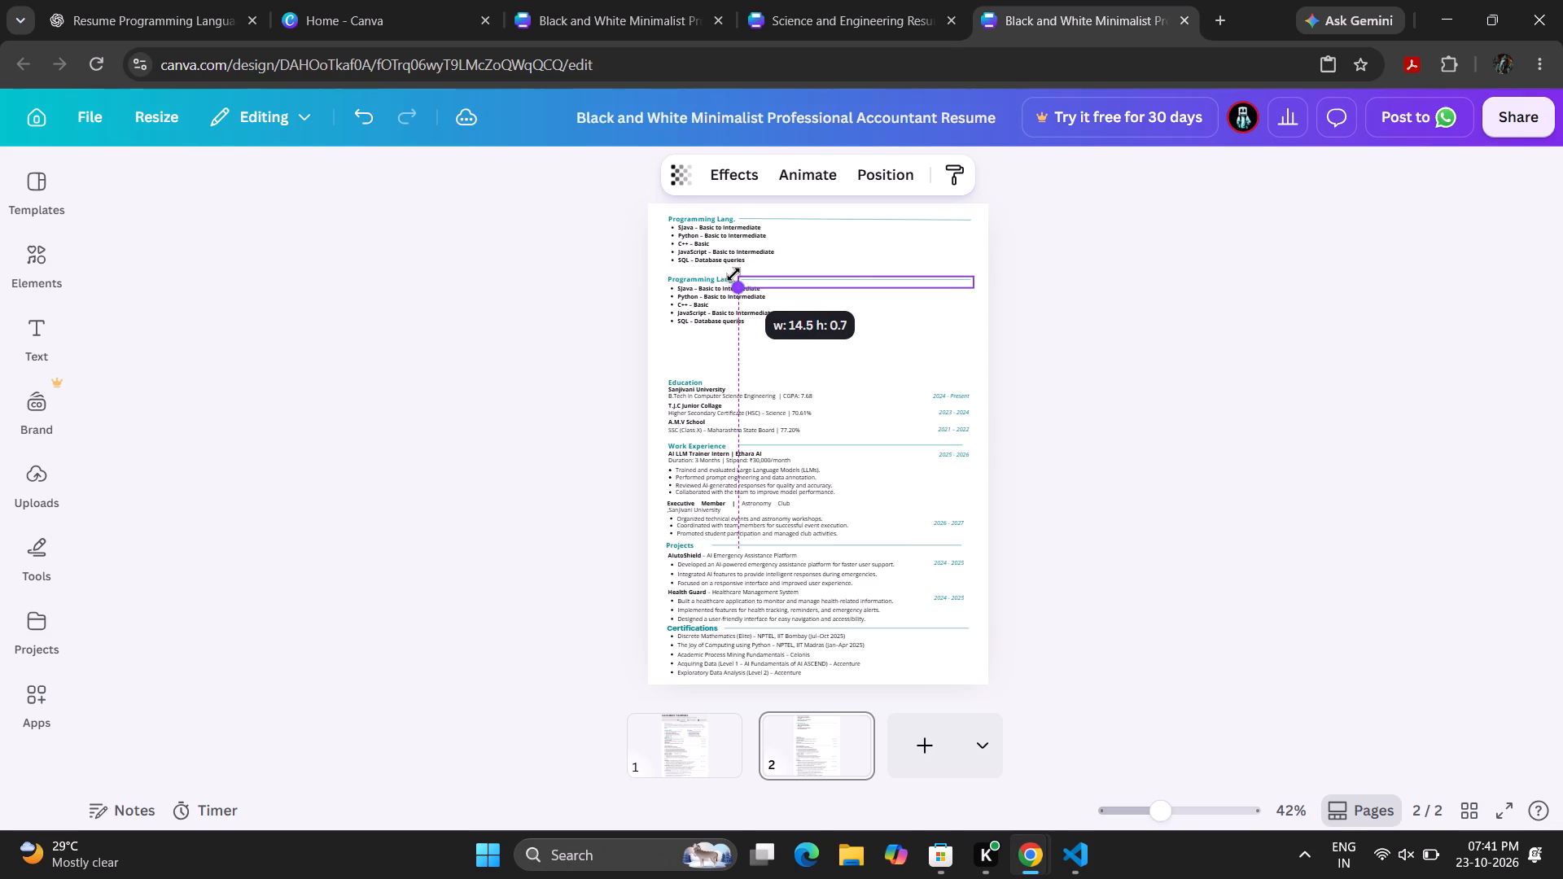
left_click_drag(733, 274, 735, 267)
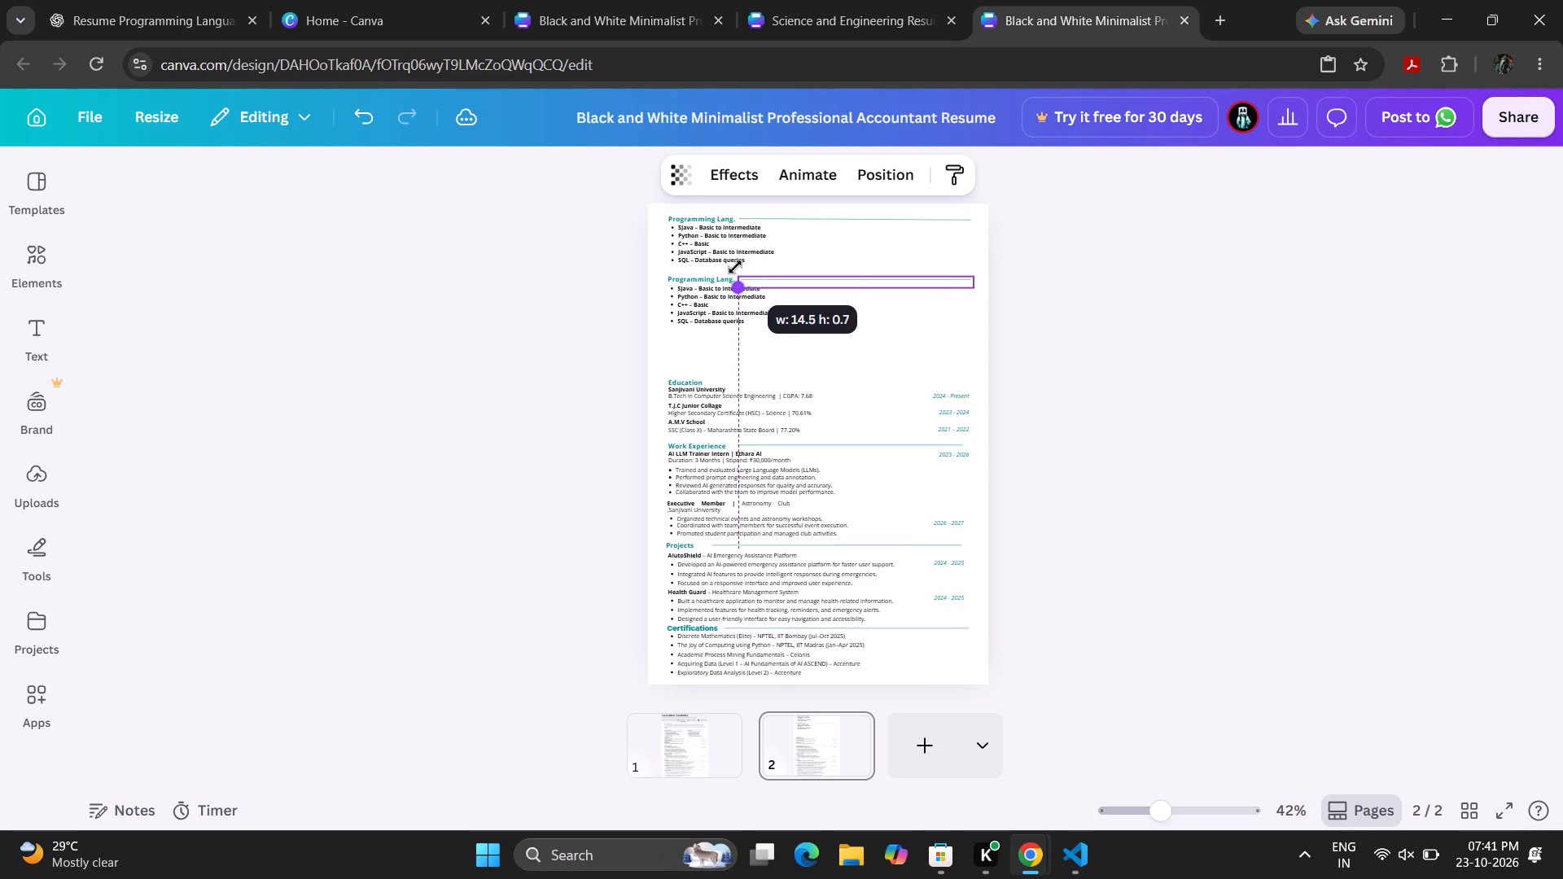
left_click_drag(735, 267, 734, 273)
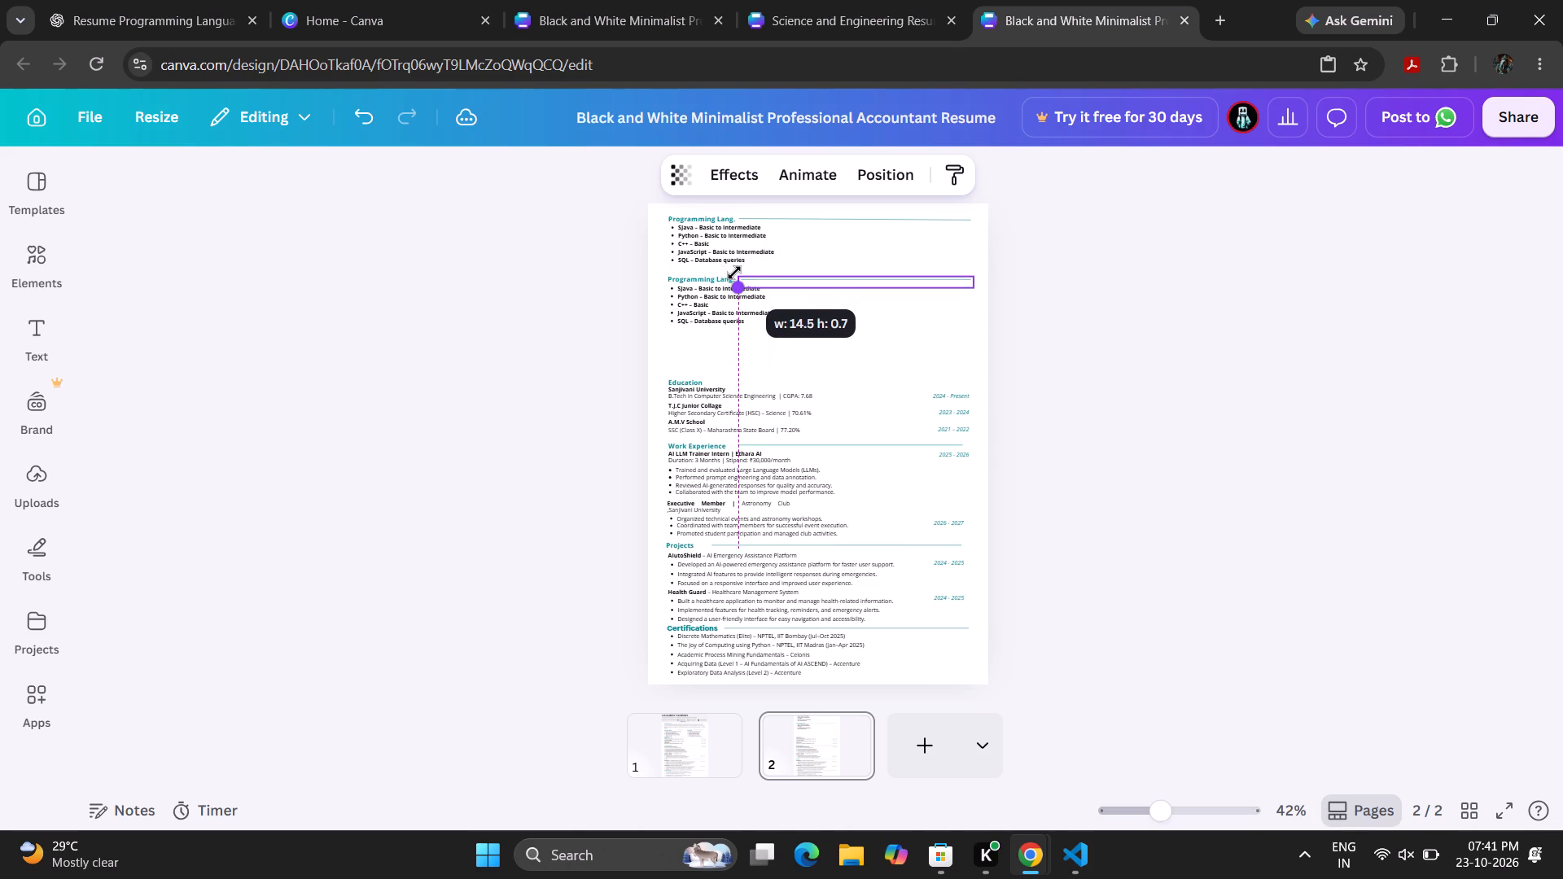
left_click_drag(734, 273, 733, 272)
left_click_drag(733, 272, 732, 273)
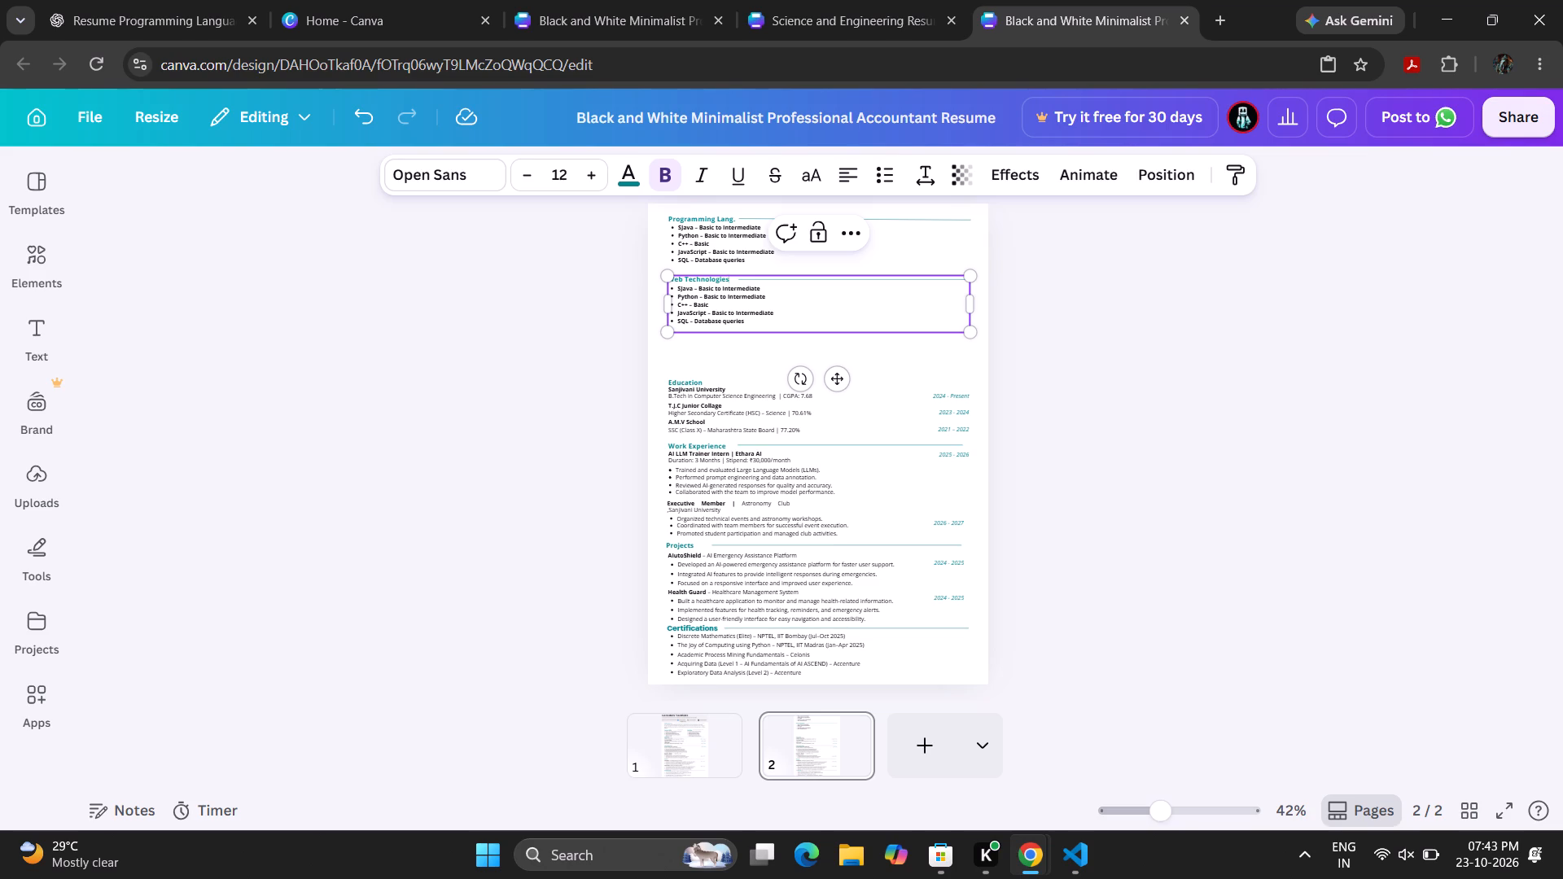
left_click_drag(753, 328, 694, 289)
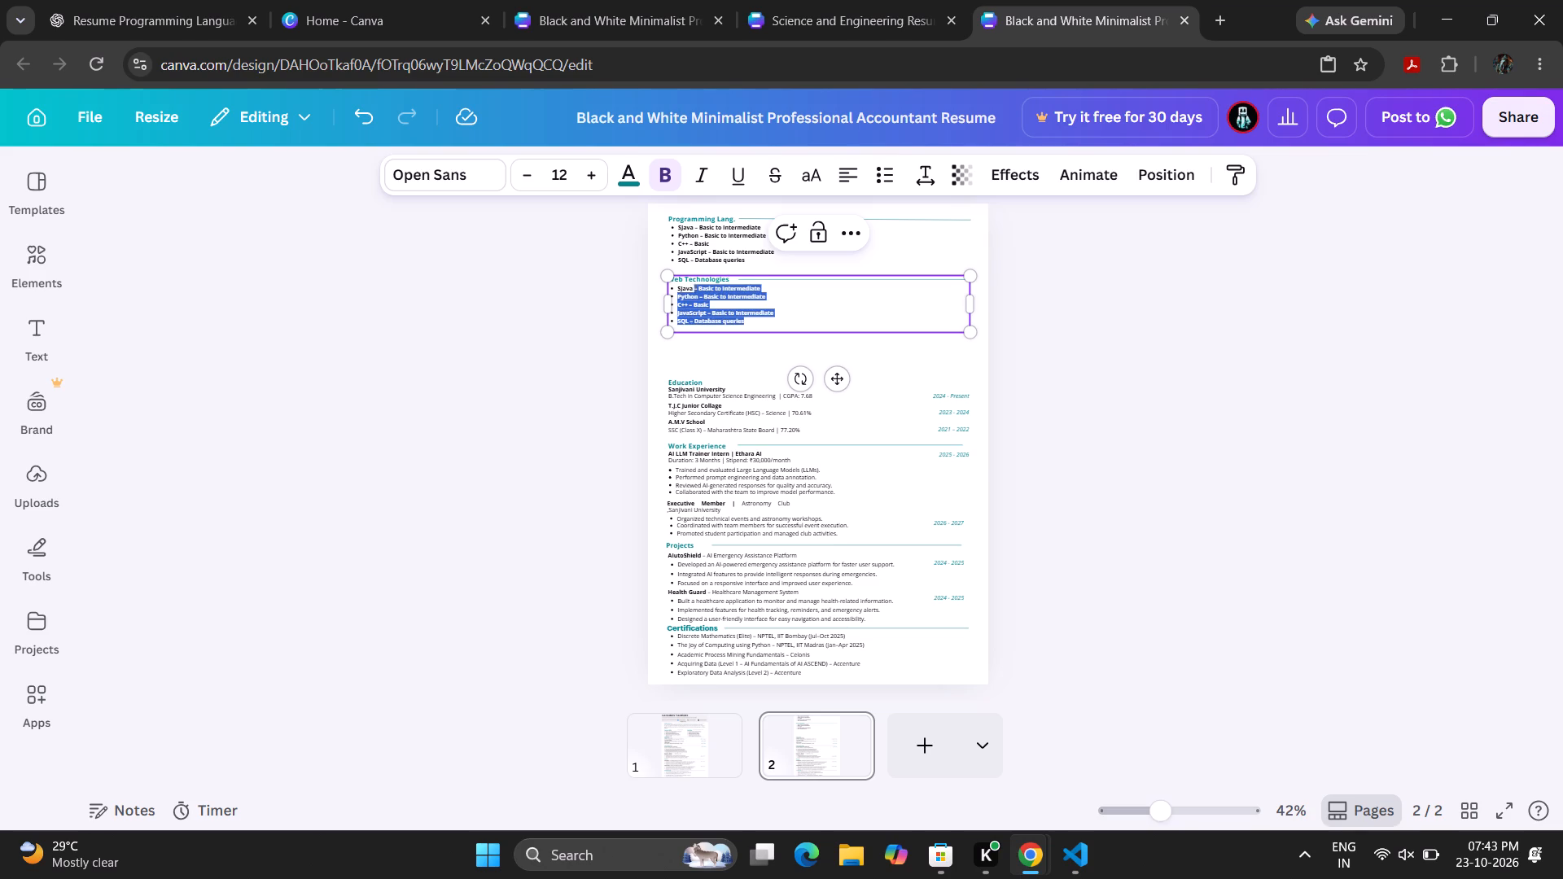
left_click_drag(694, 289, 677, 291)
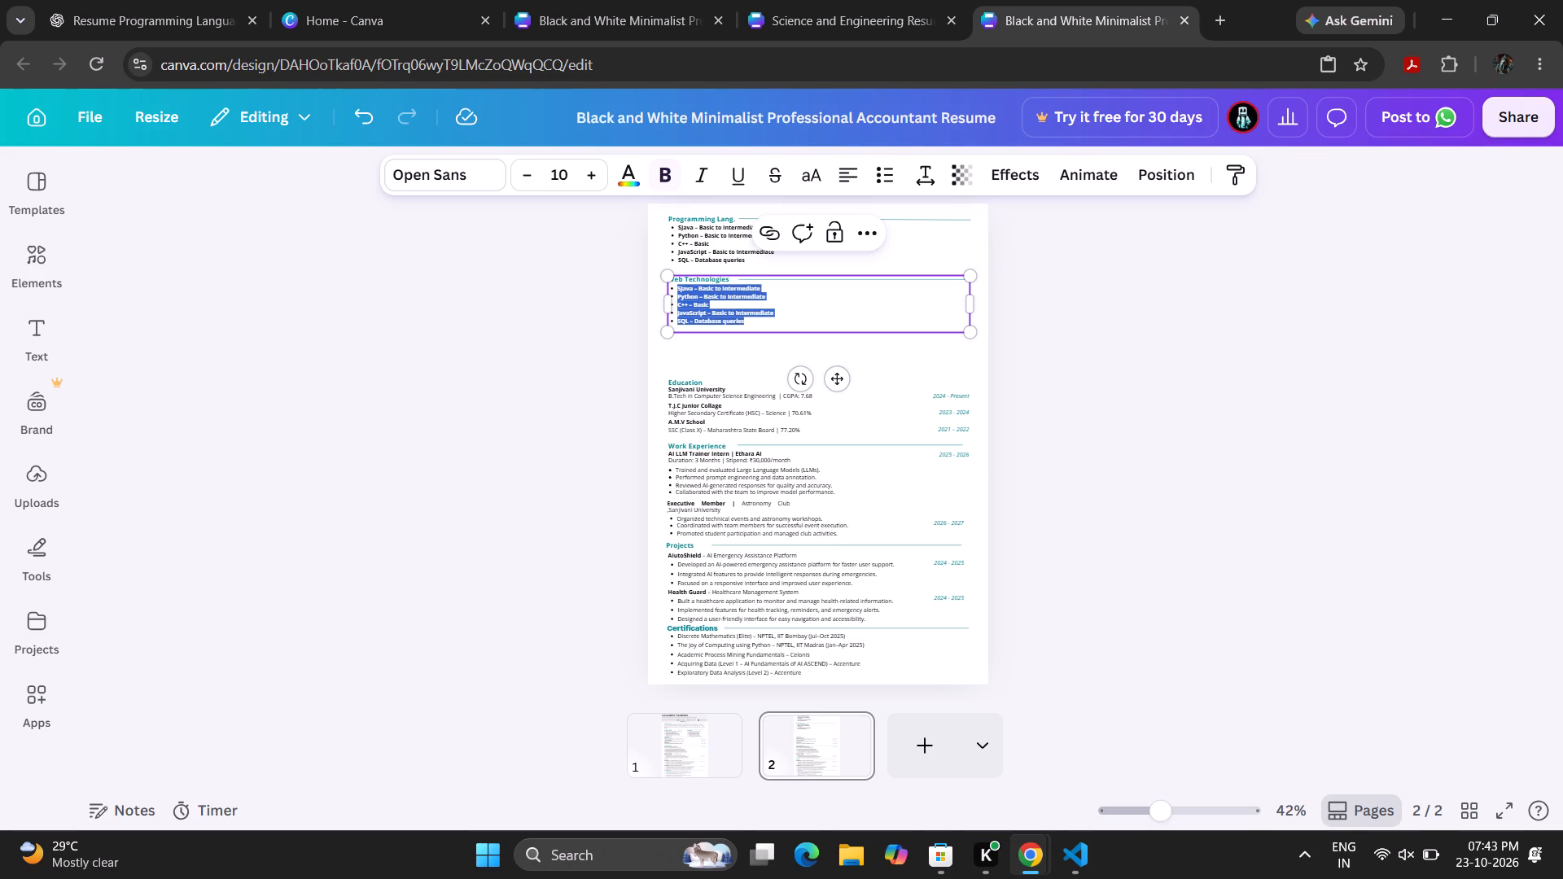
key("ctrl+v")
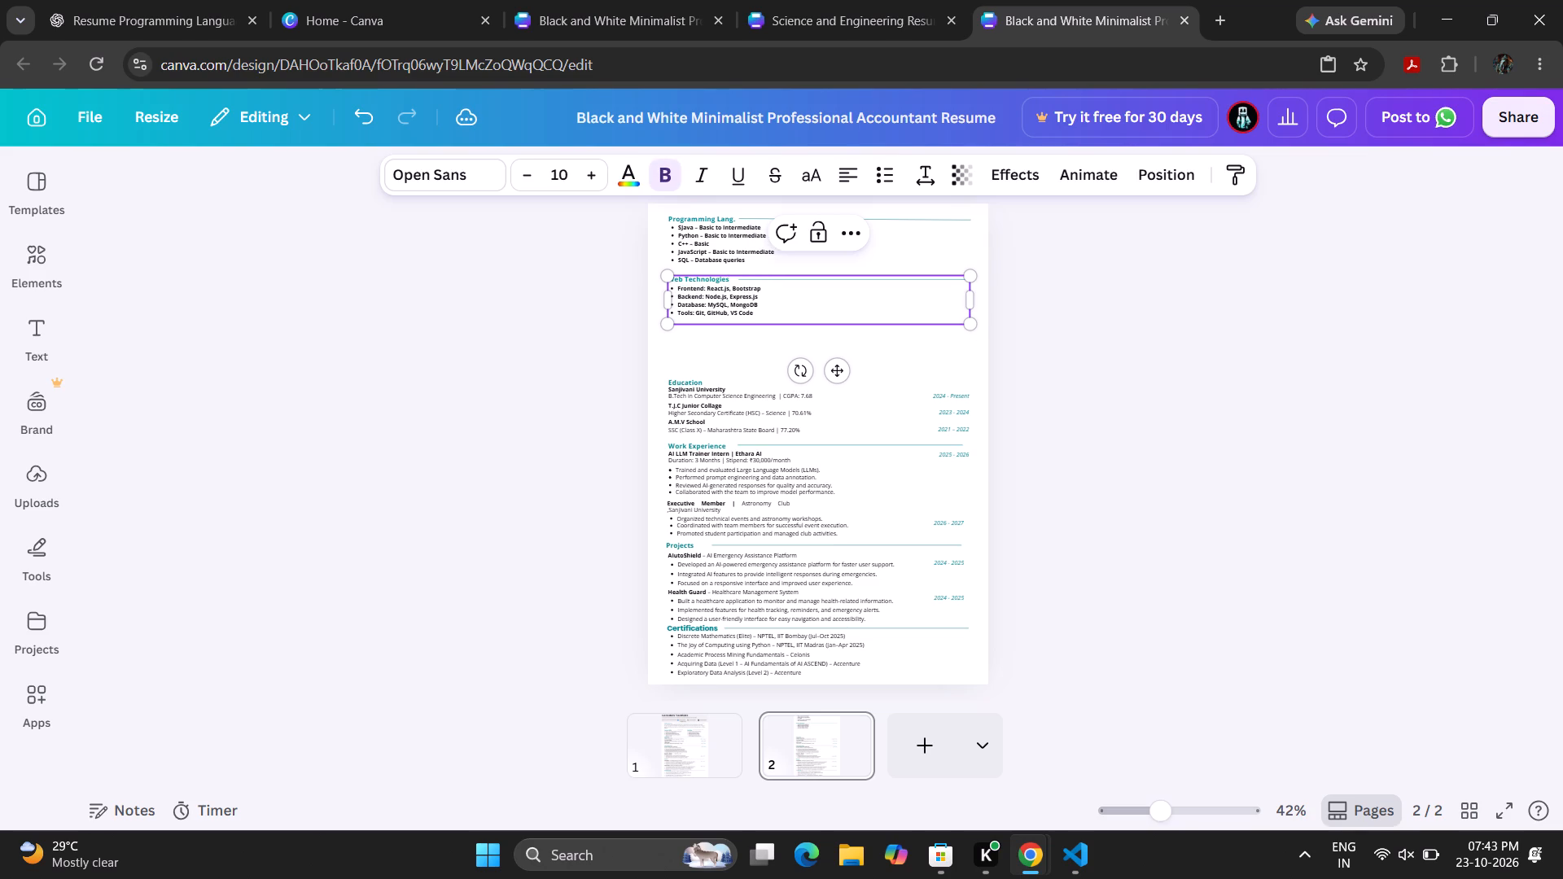
left_click(814, 309)
left_click(744, 356)
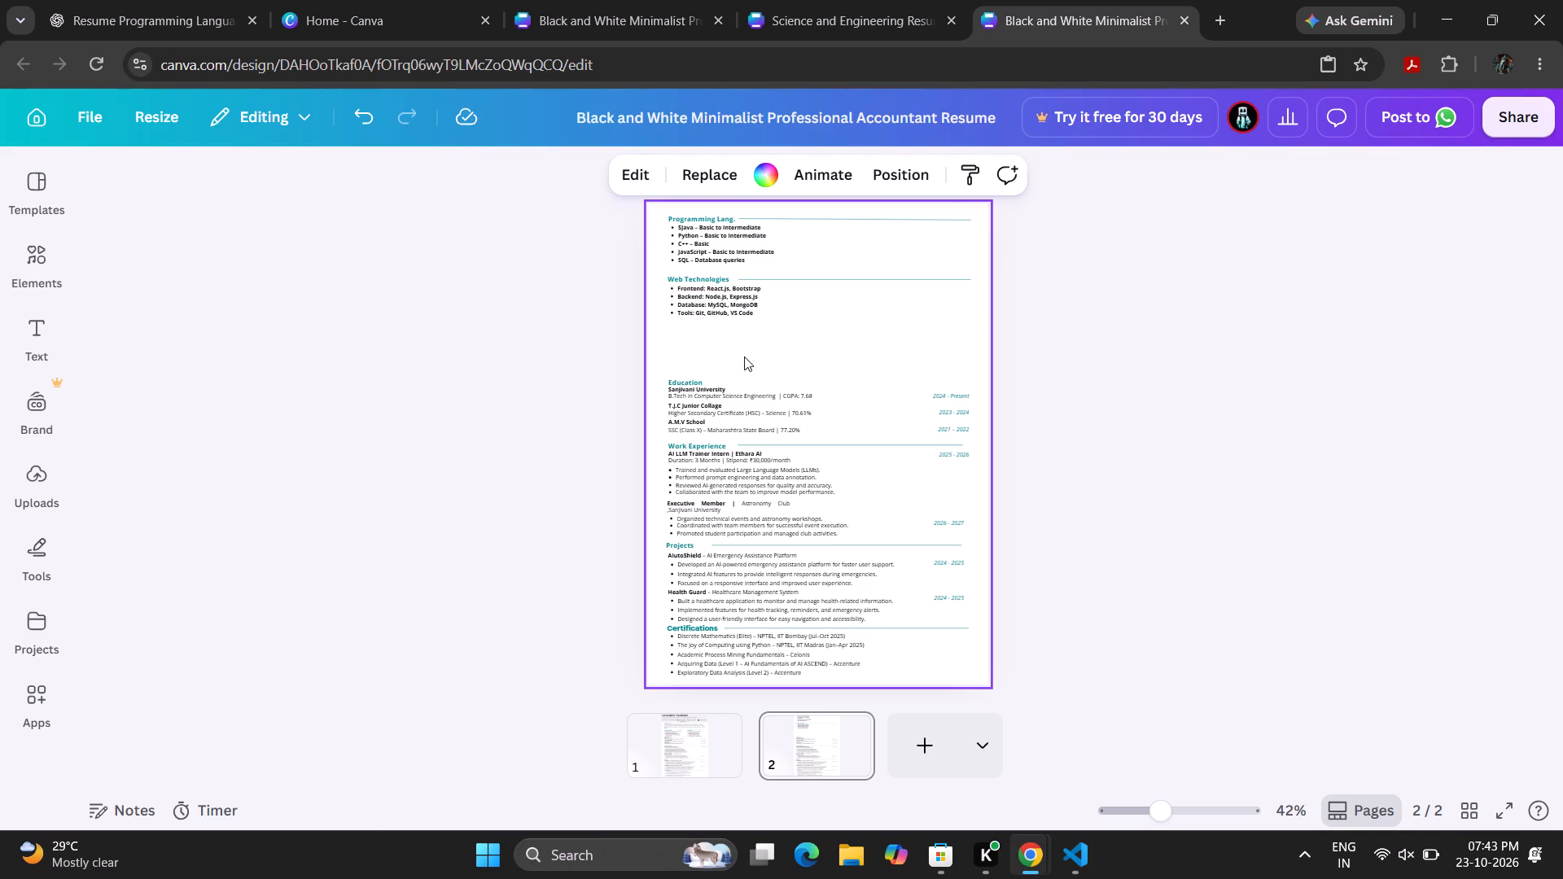
Remove the bold formatting from the five language bullets under the Programming Lang. heading, undoing any accidental shift of the block.
left_click(681, 225)
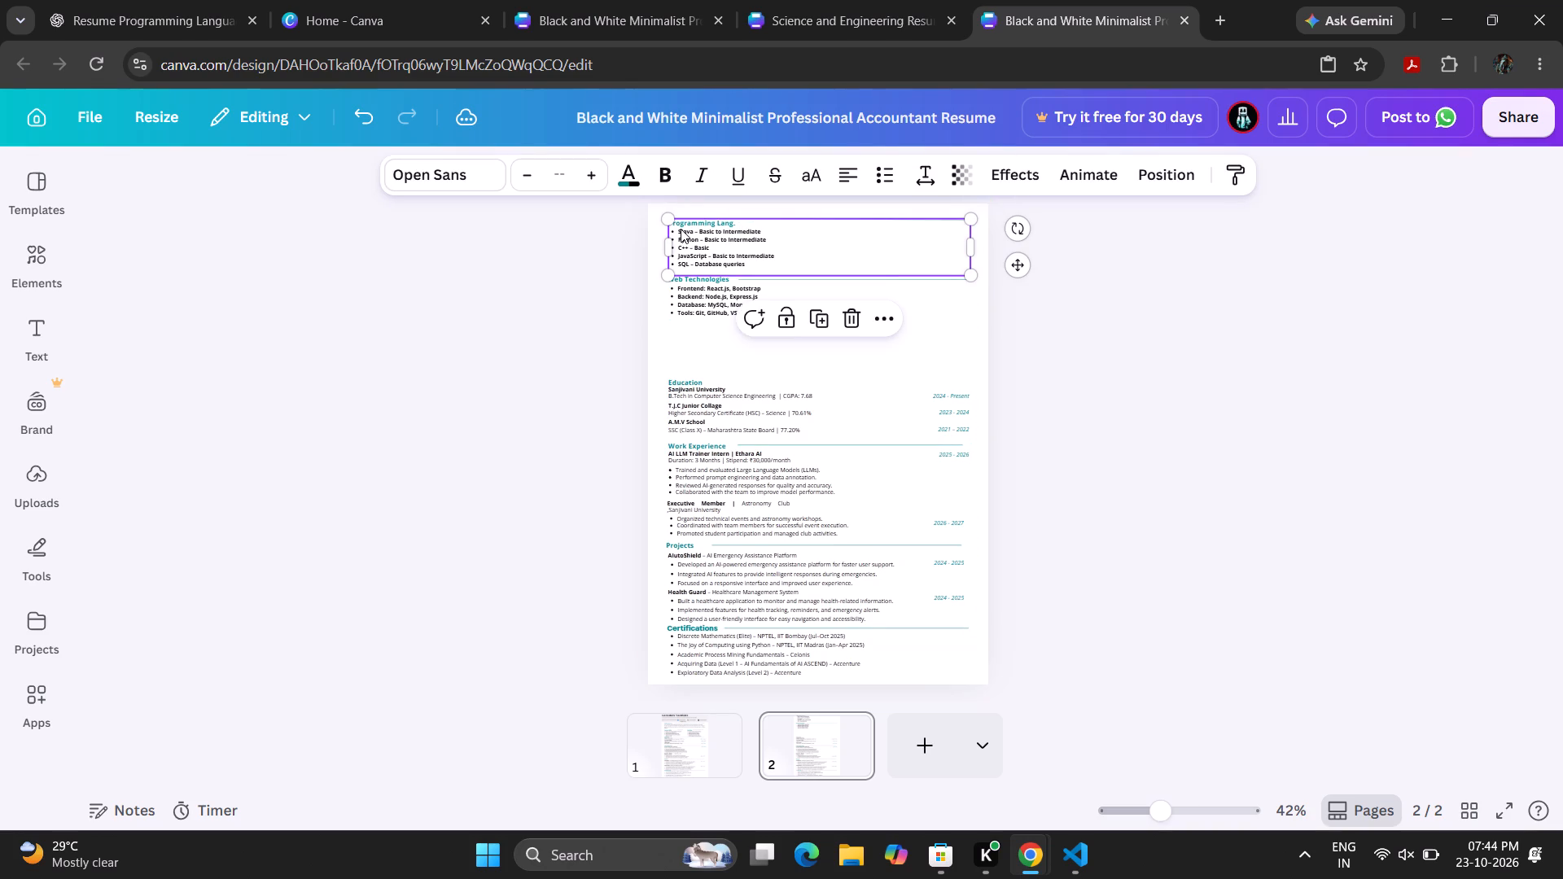
key("ctrl+z")
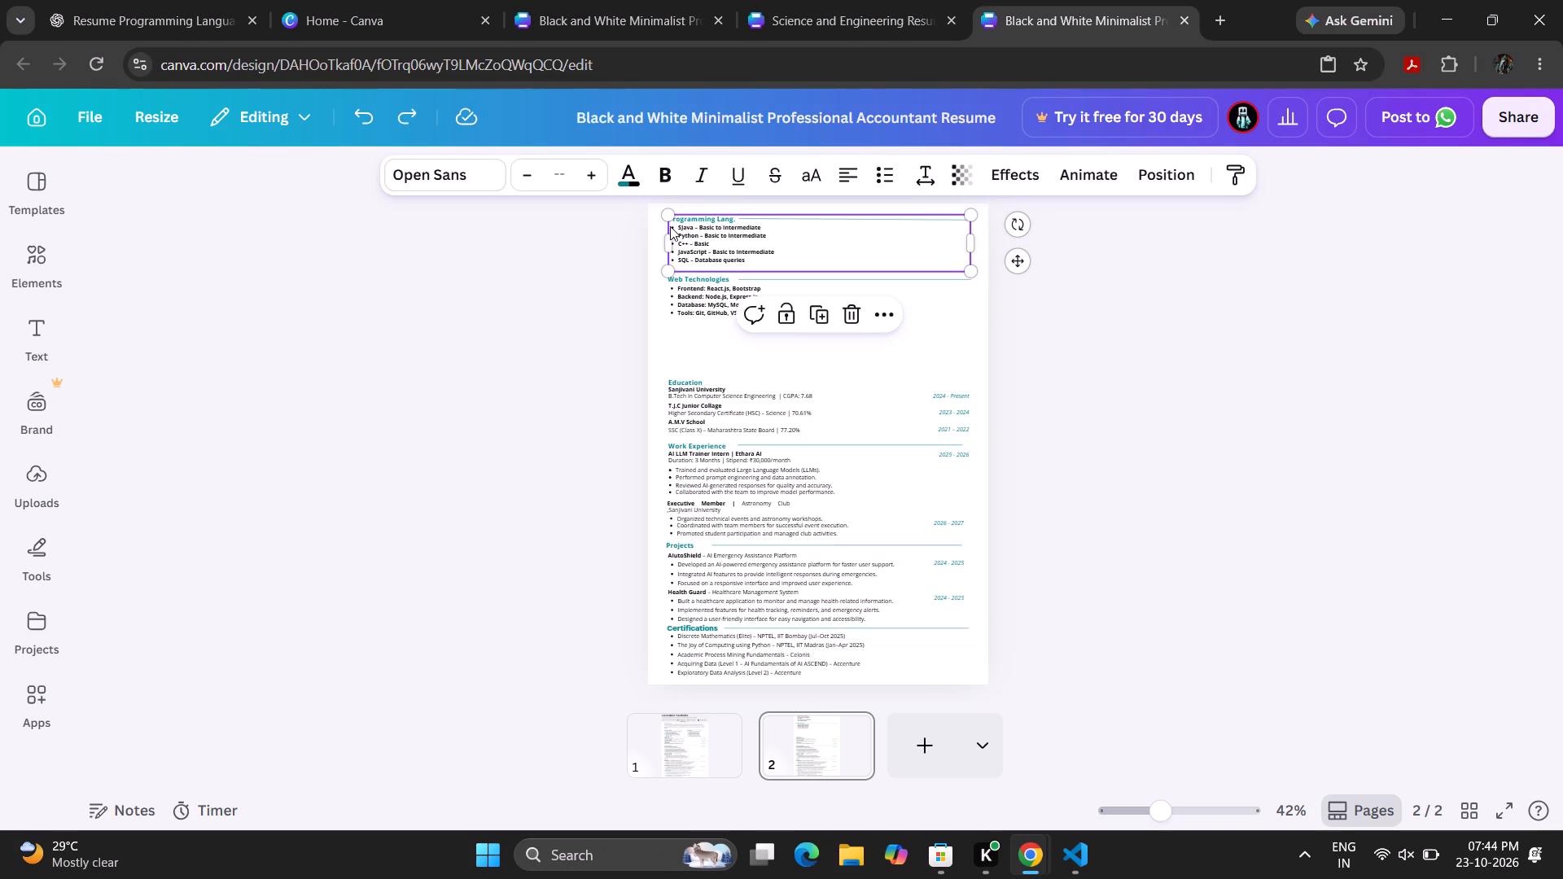
left_click(683, 225)
left_click_drag(683, 225, 737, 273)
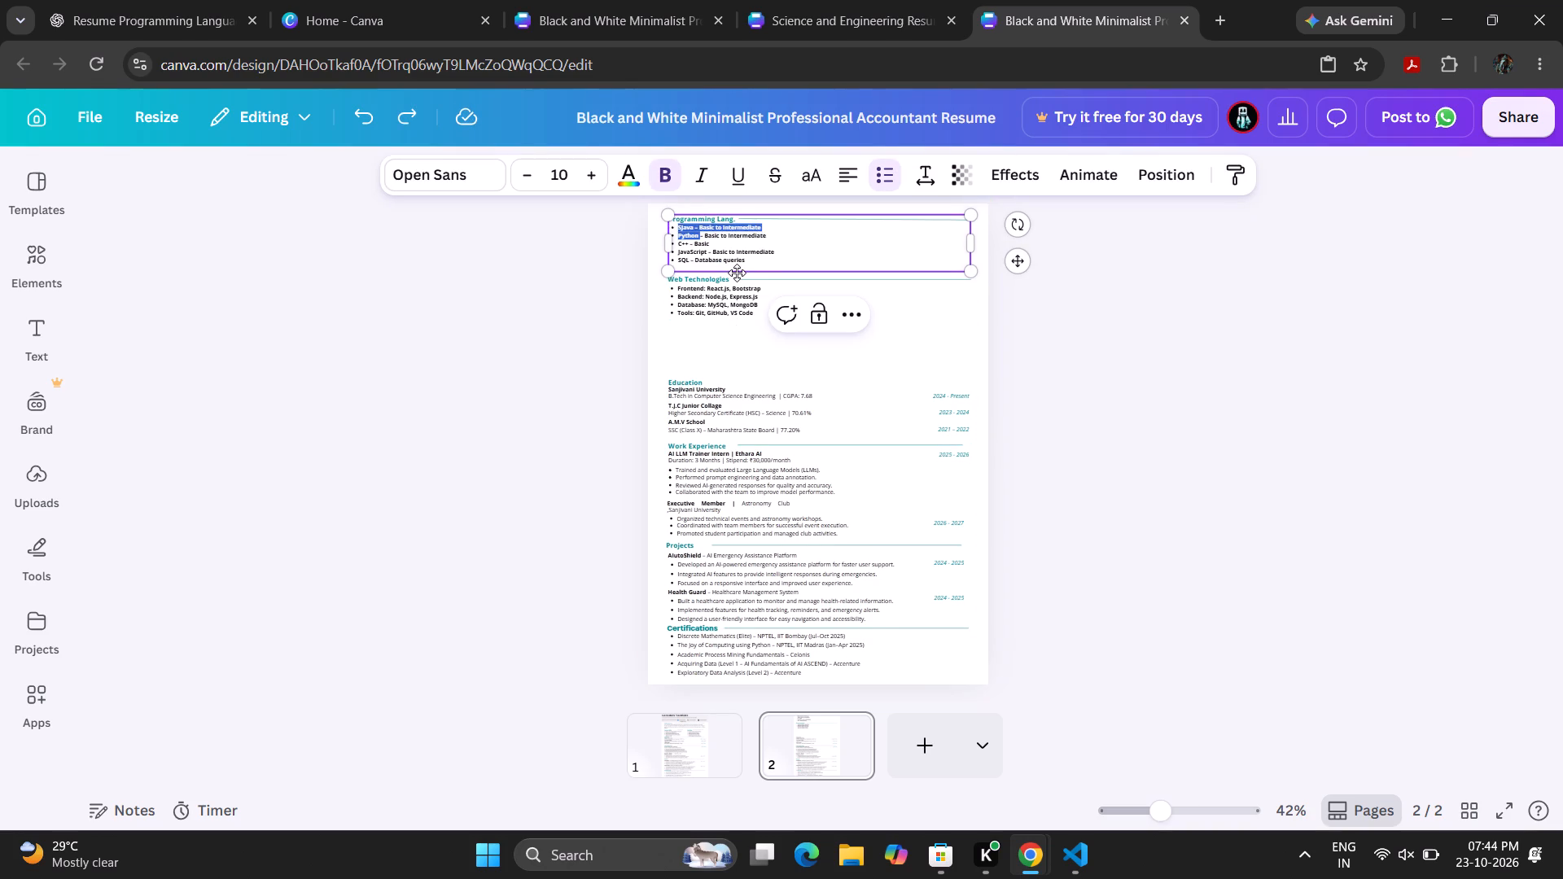
left_click_drag(737, 273, 742, 262)
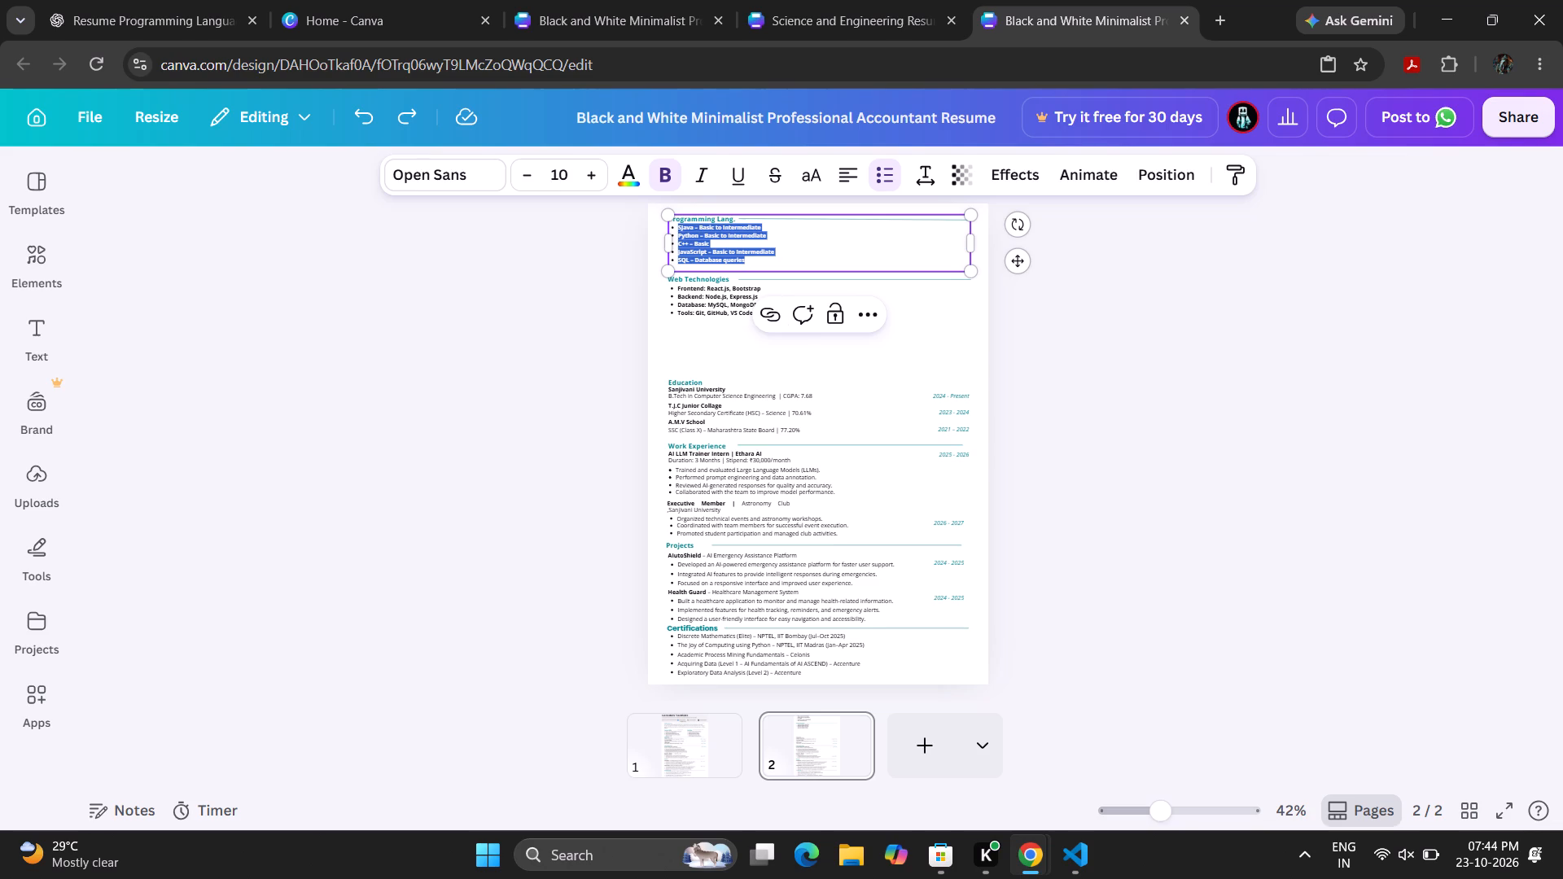
left_click(667, 179)
left_click(746, 356)
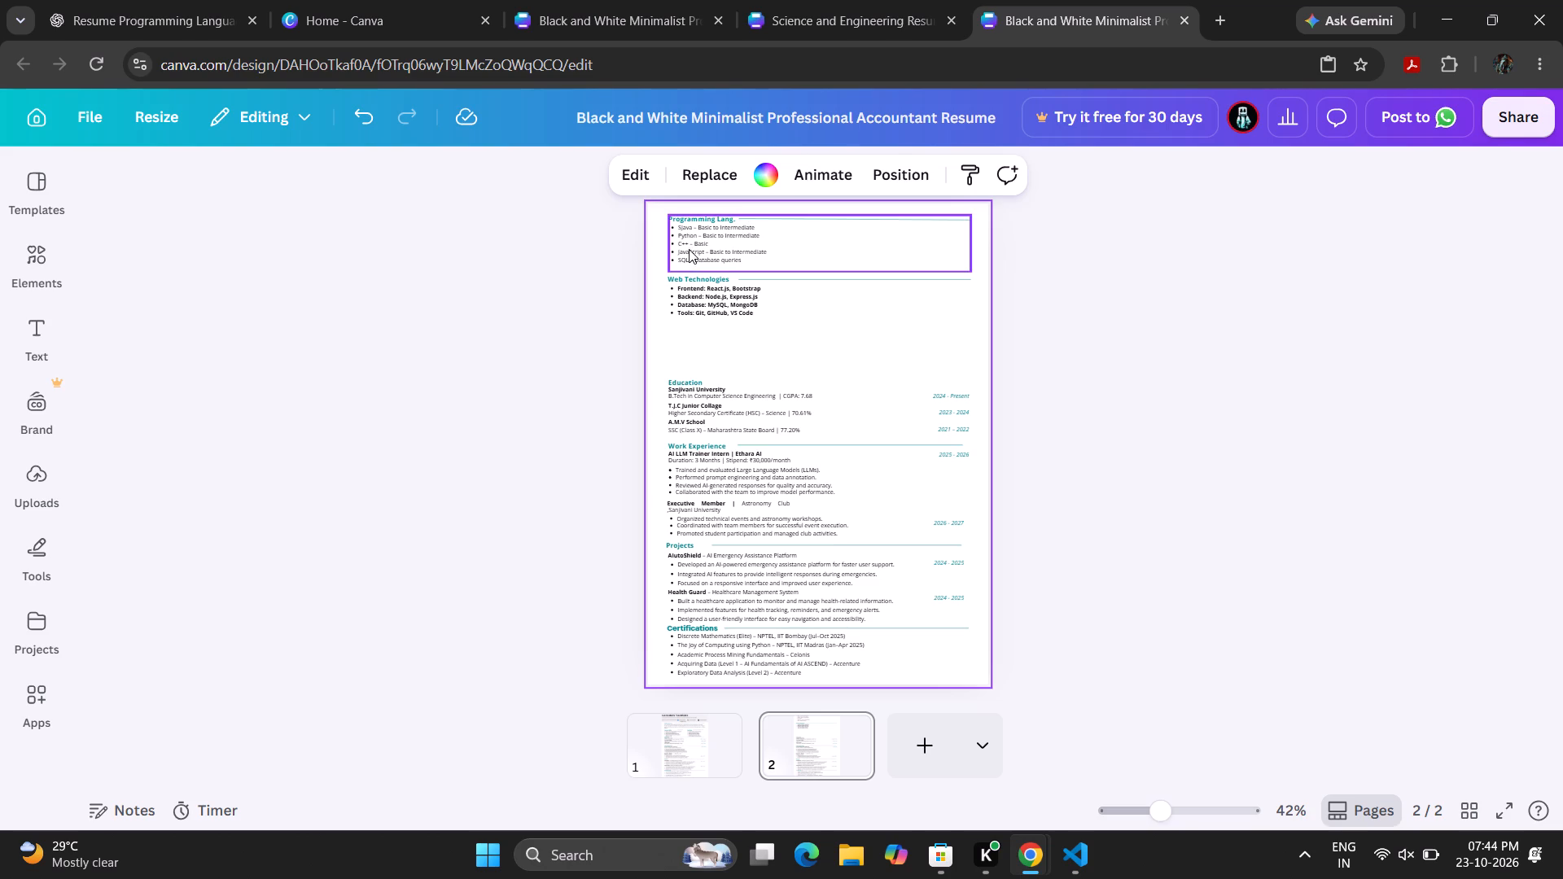
Remove the bold formatting from the four bullets under the Web Technologies heading.
double_click(716, 306)
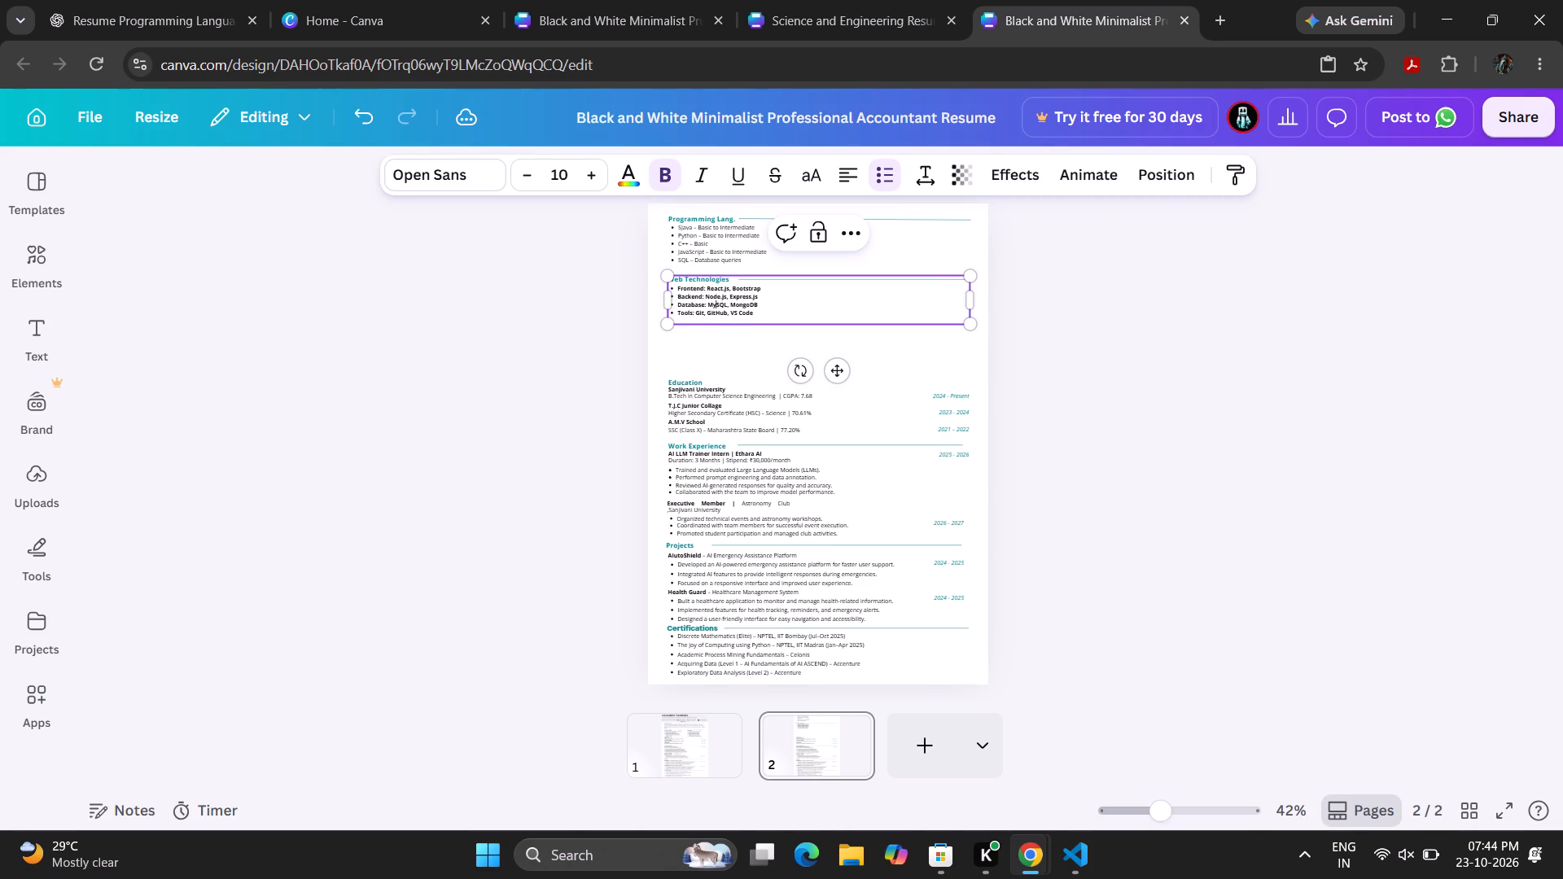
left_click_drag(678, 286, 817, 315)
left_click_drag(817, 315, 812, 318)
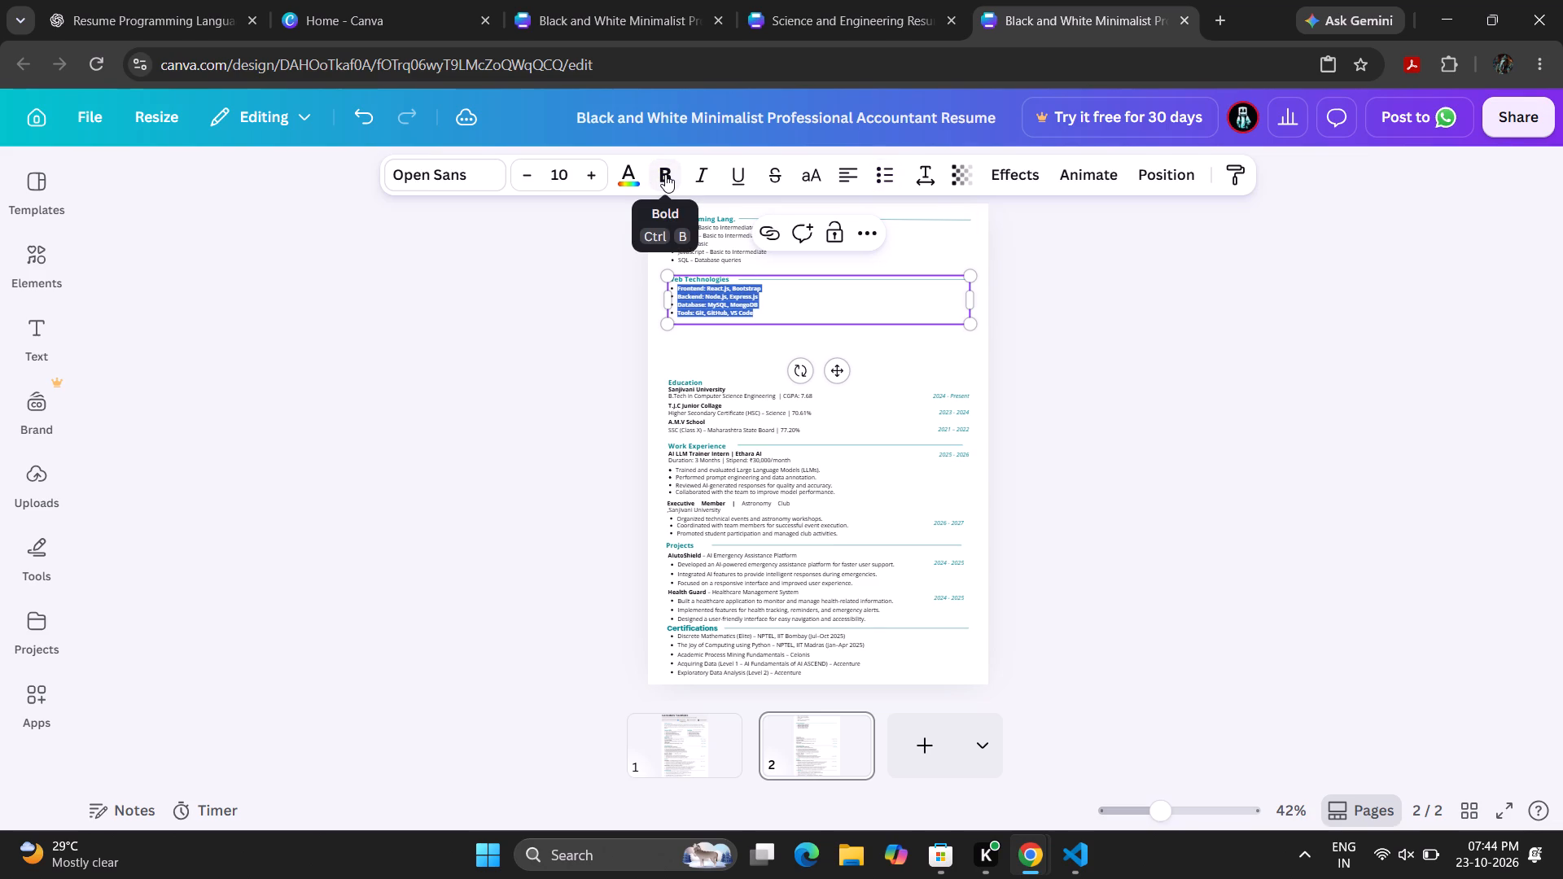
left_click(665, 174)
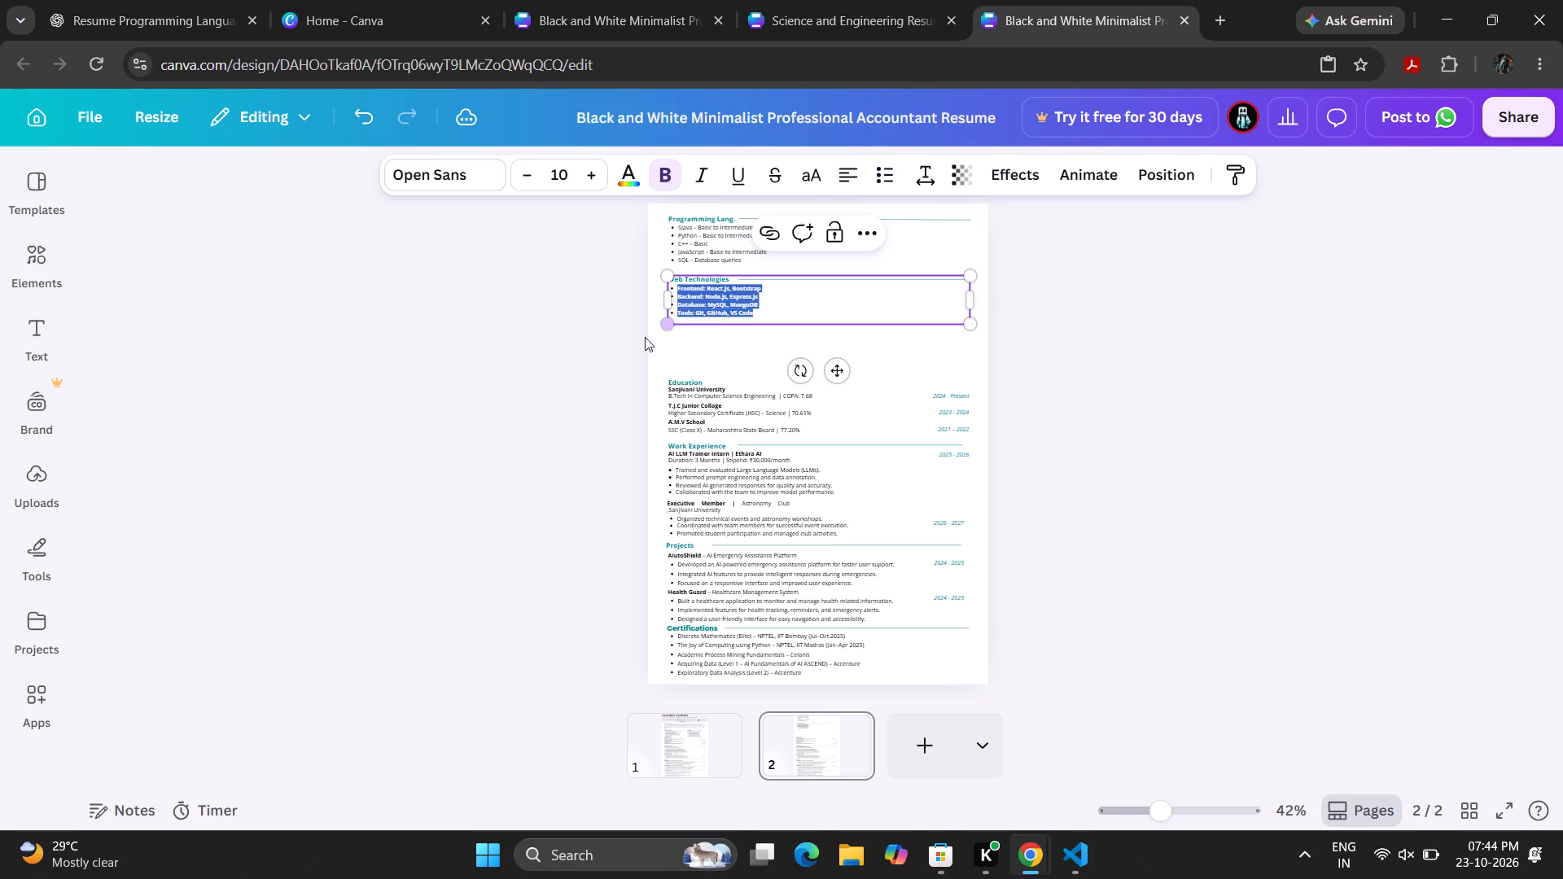
left_click(668, 173)
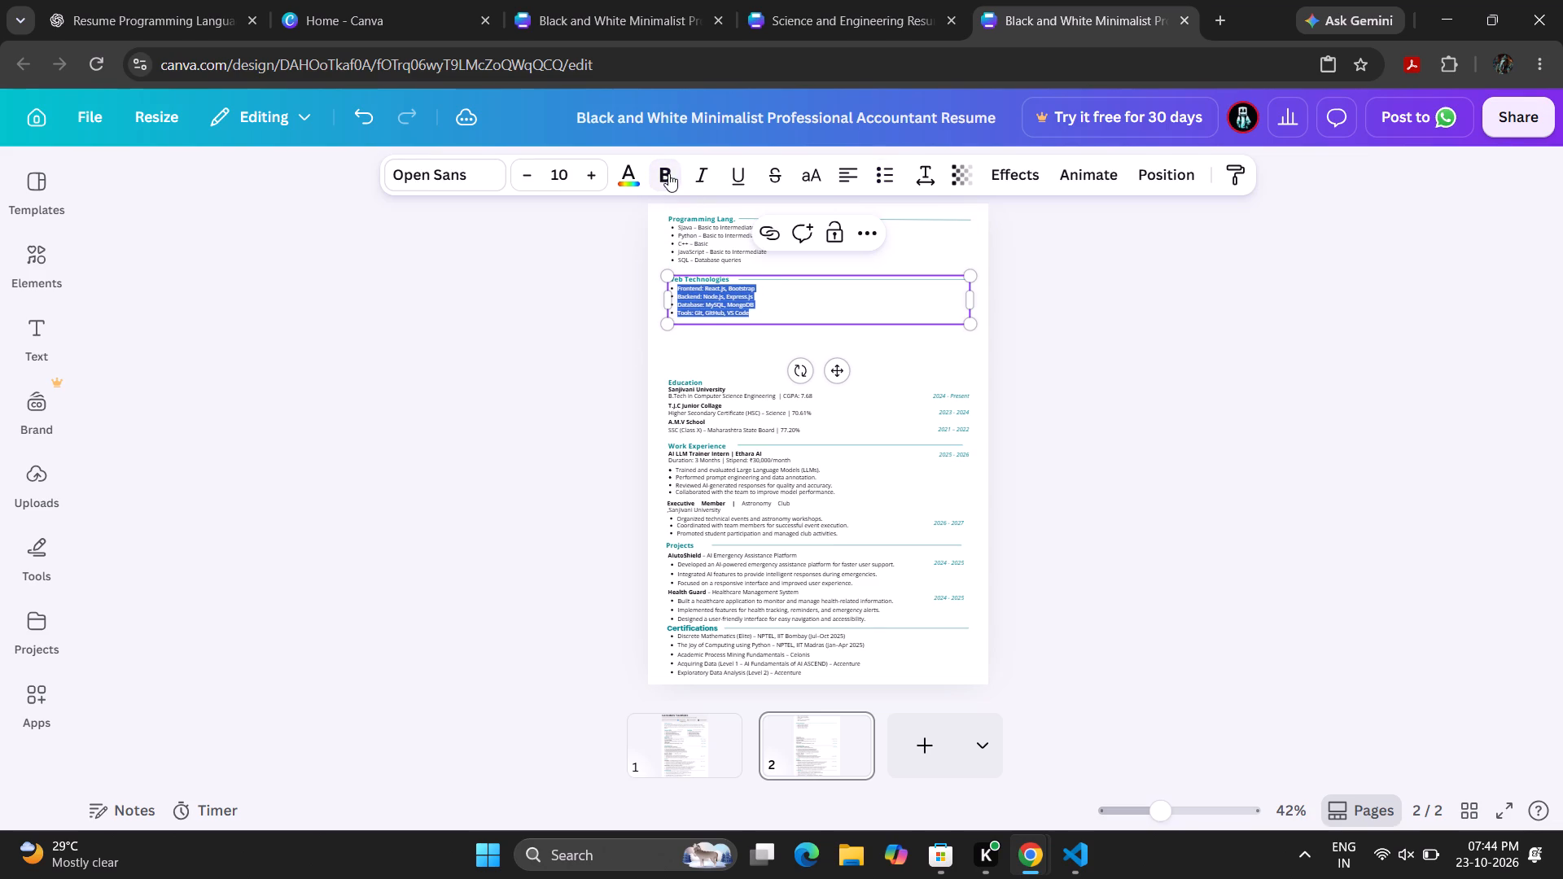
left_click(611, 258)
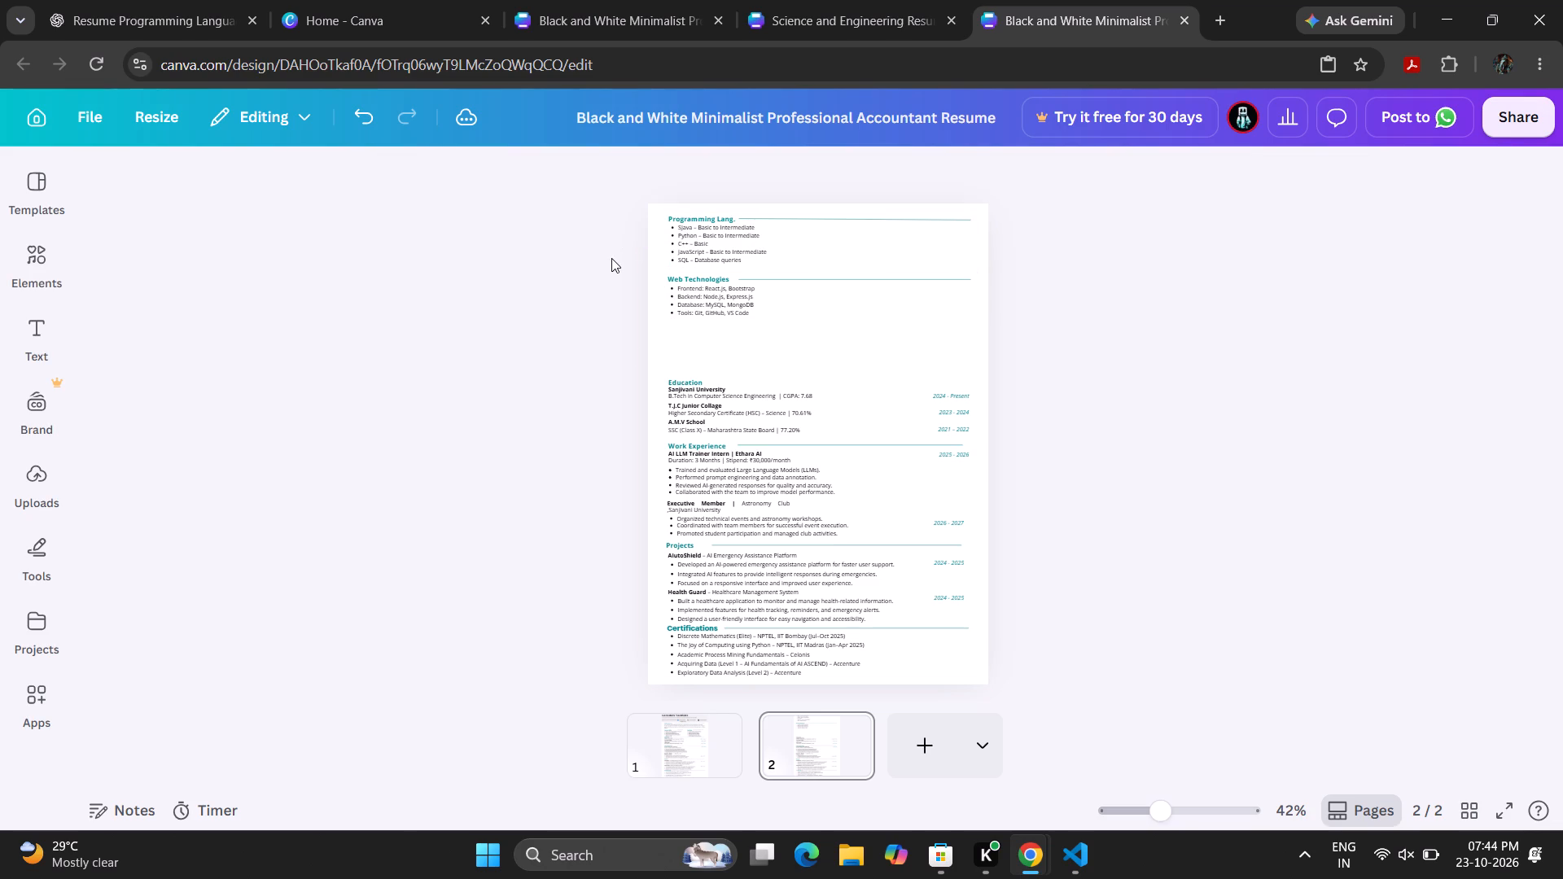
left_click(801, 298)
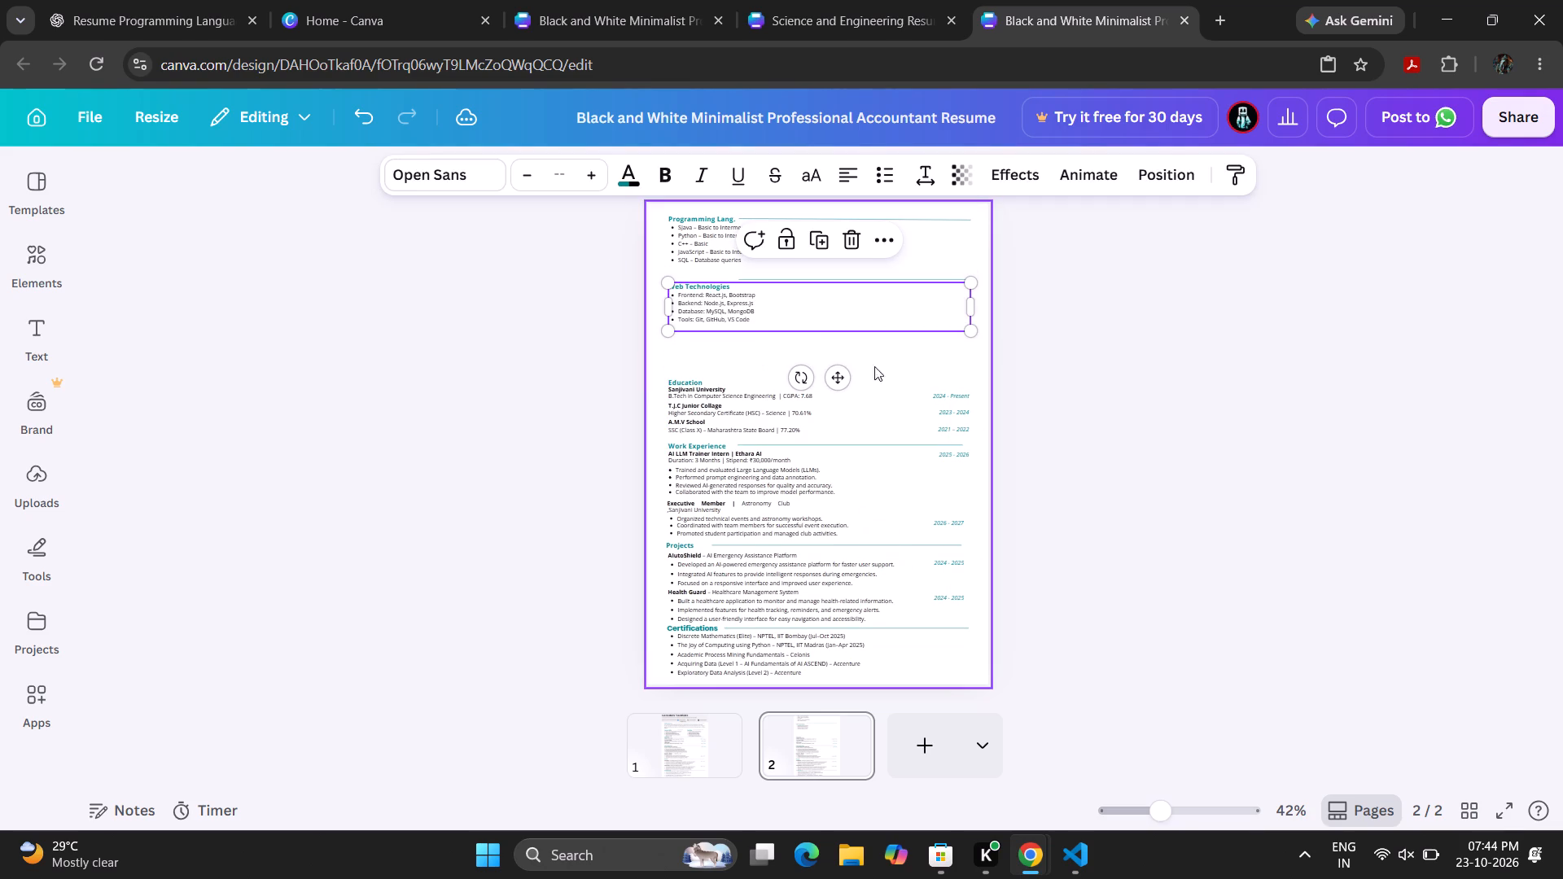
left_click(897, 362)
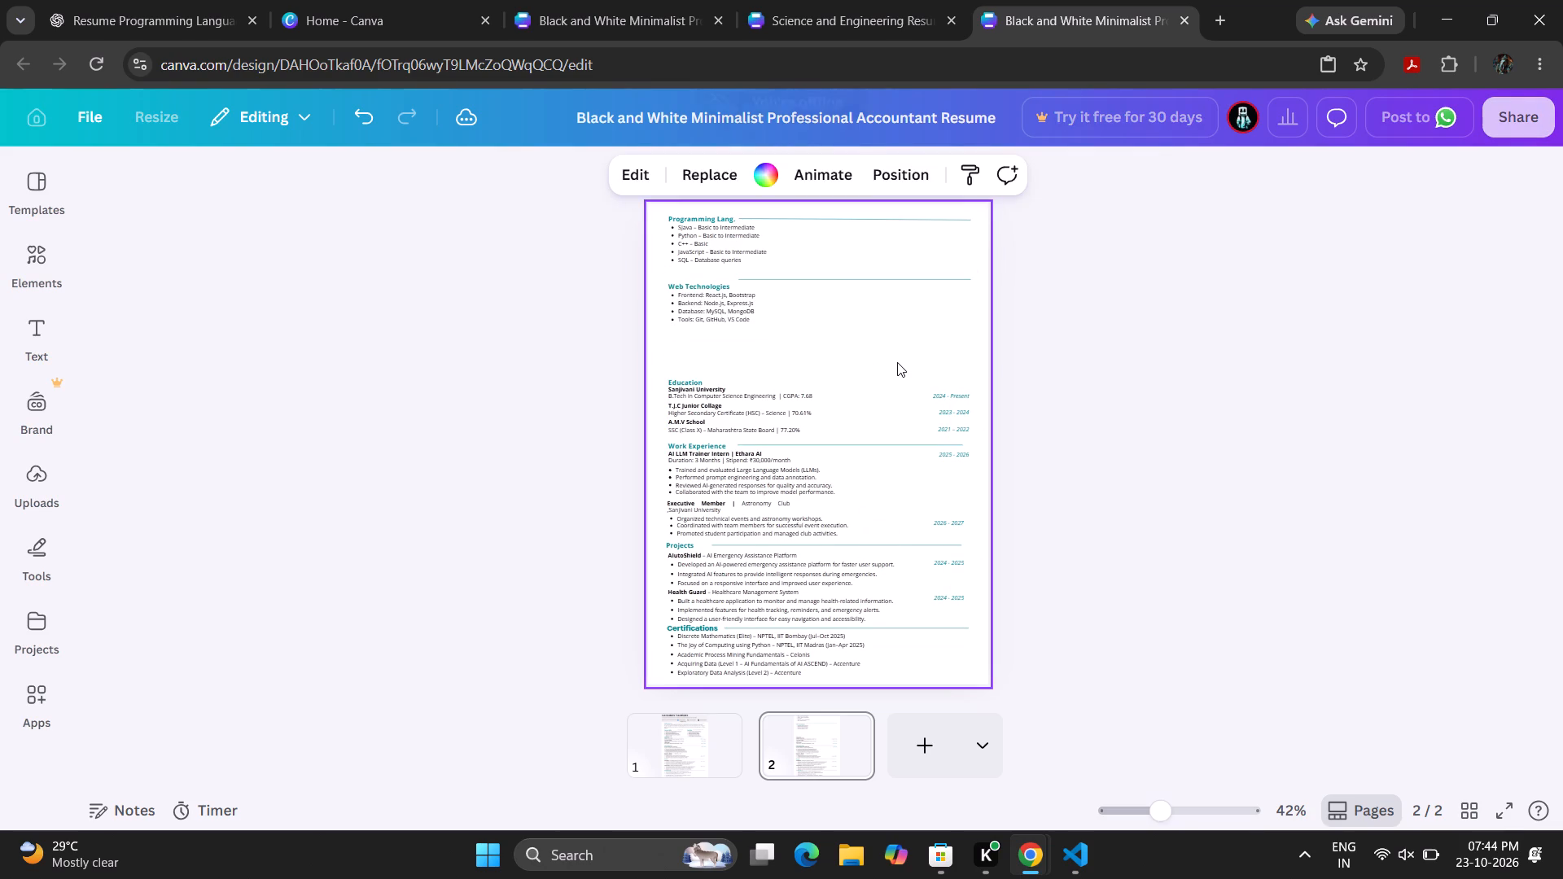
left_click(847, 276)
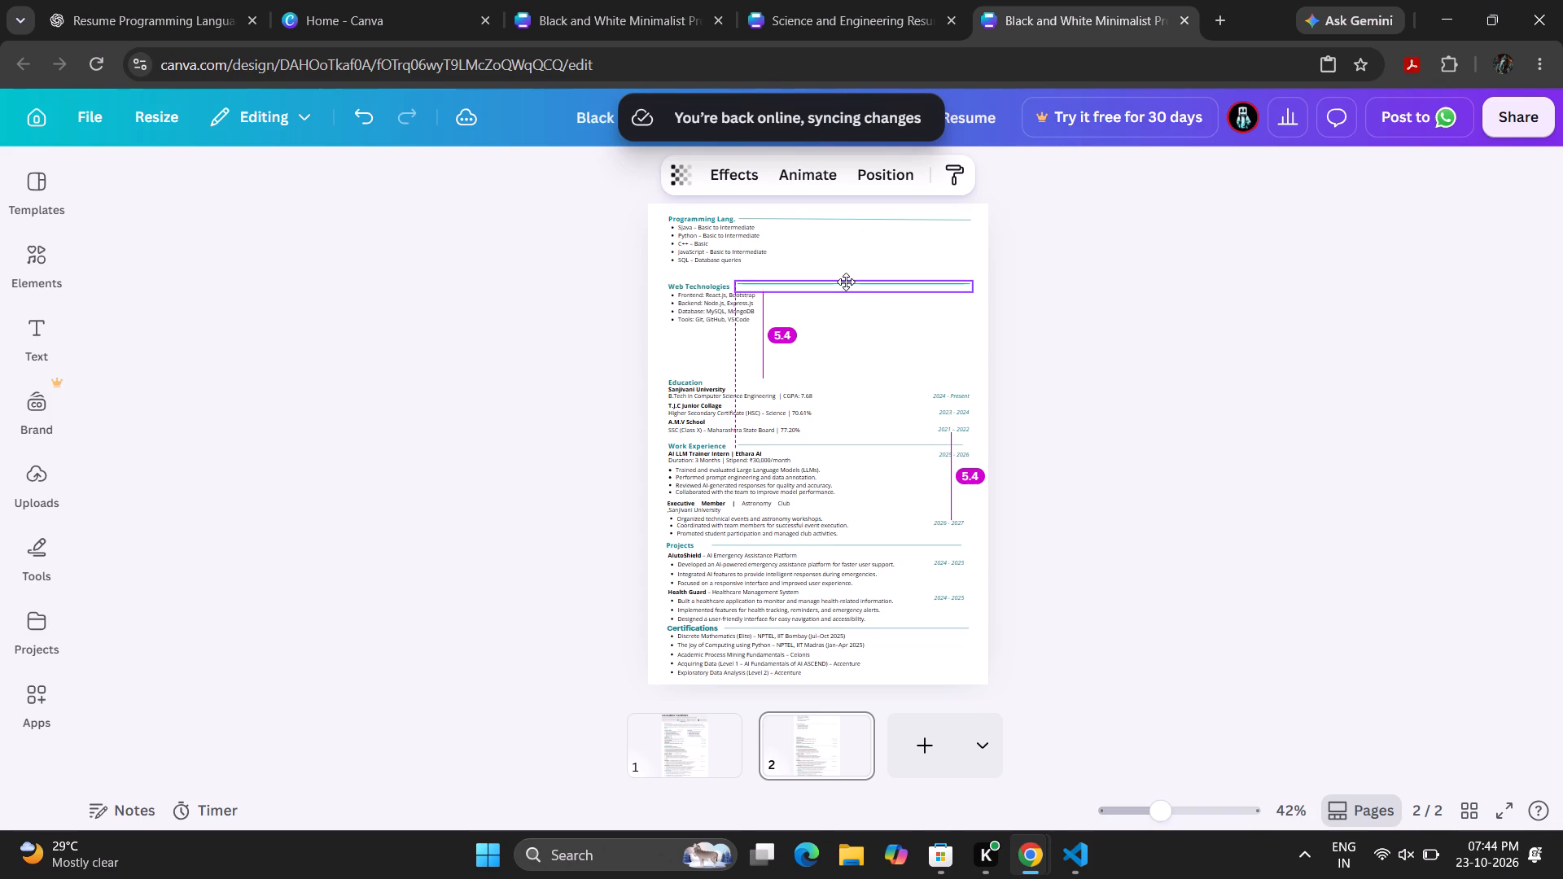
left_click(905, 345)
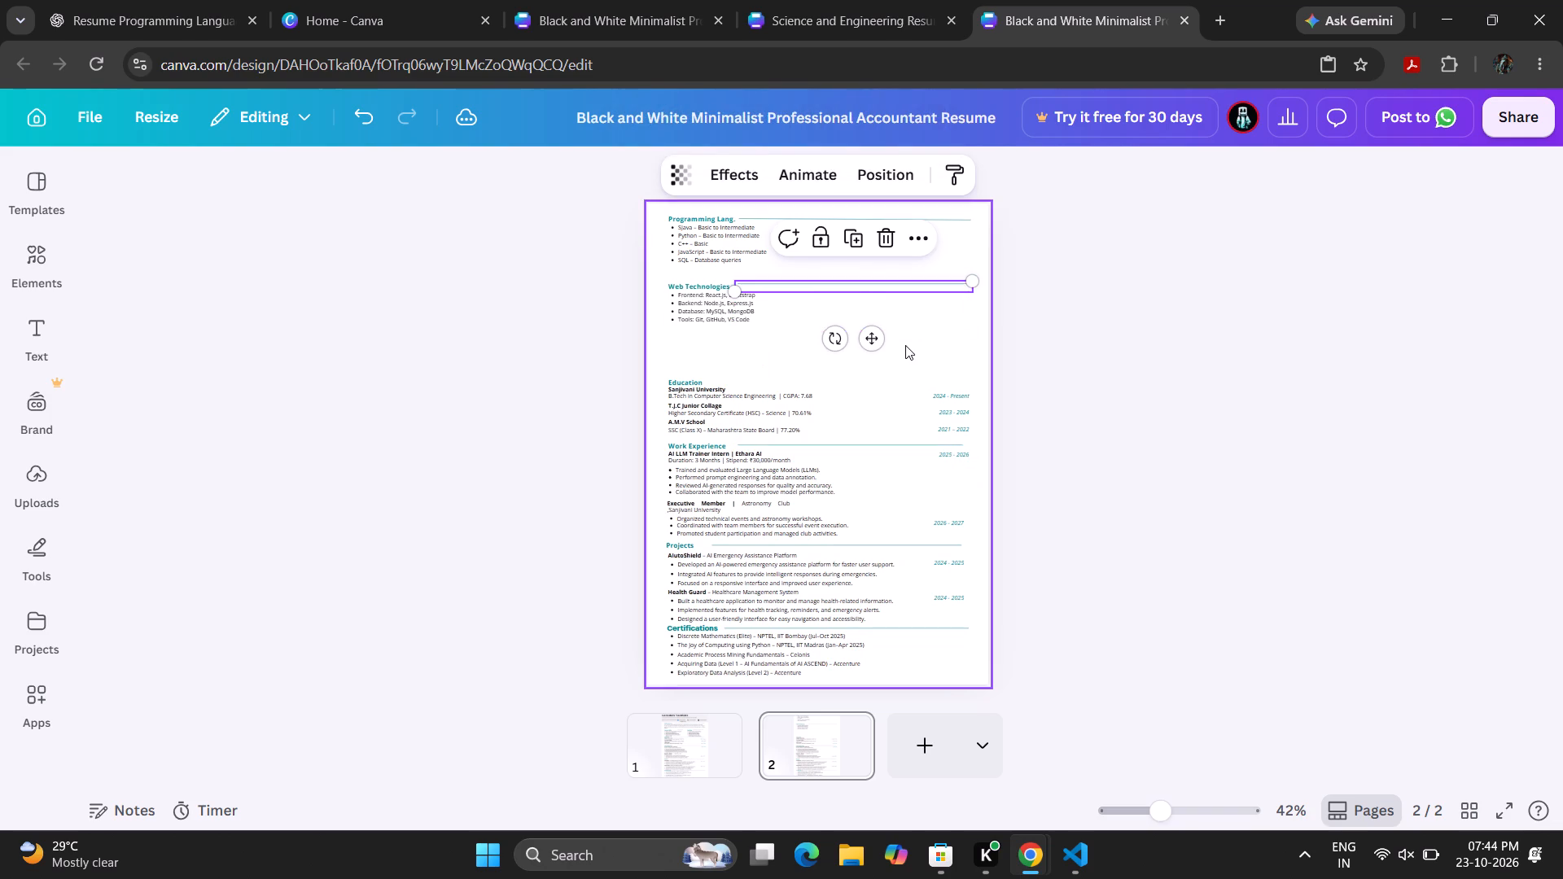
left_click(830, 278)
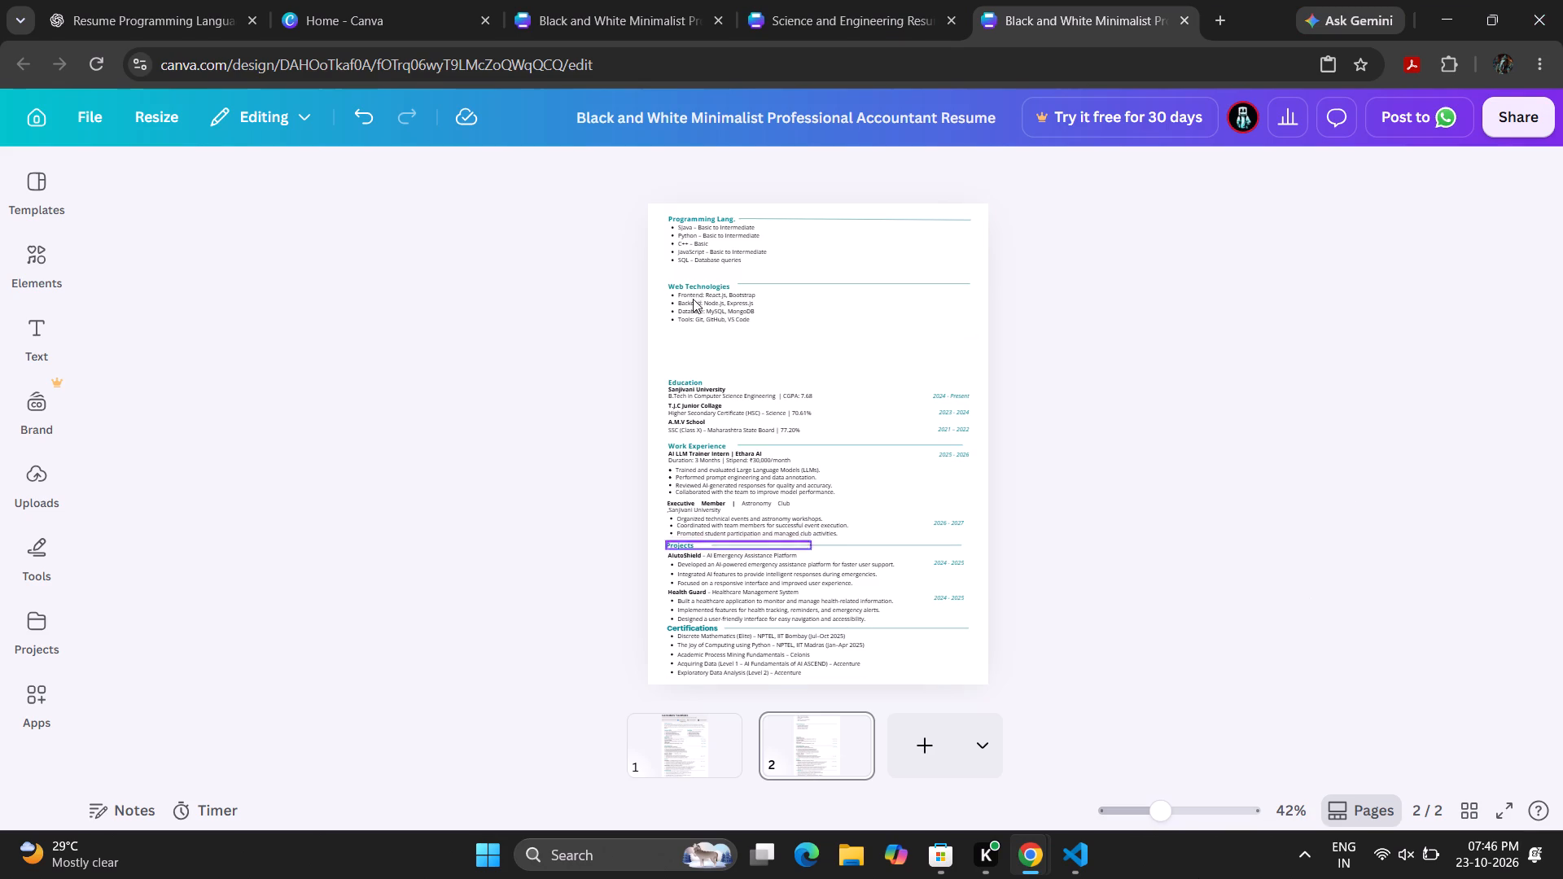
left_click(779, 280)
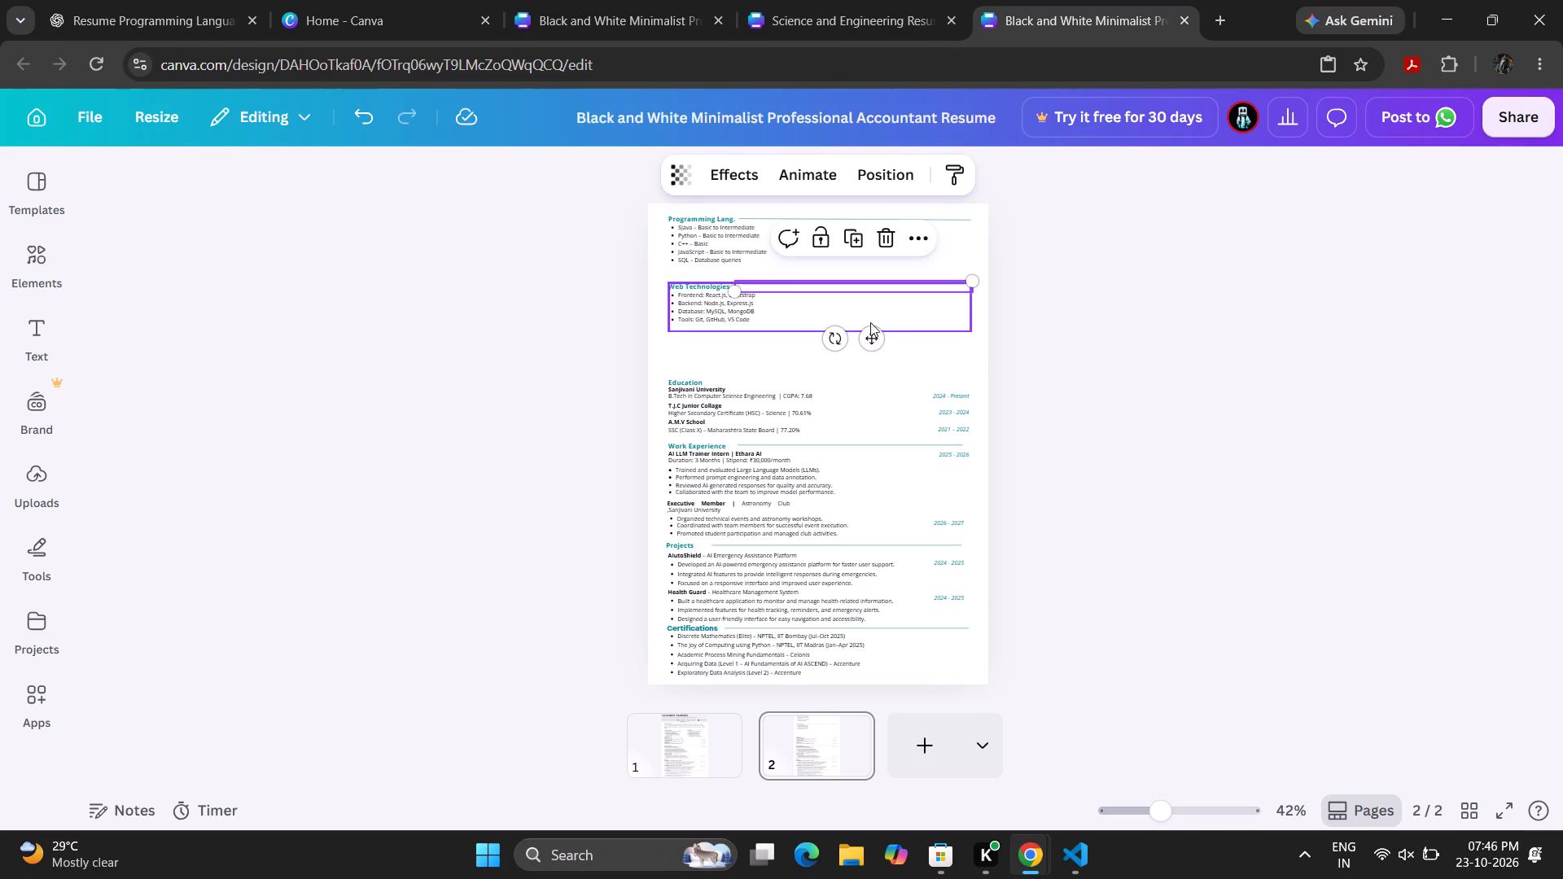
left_click(876, 339)
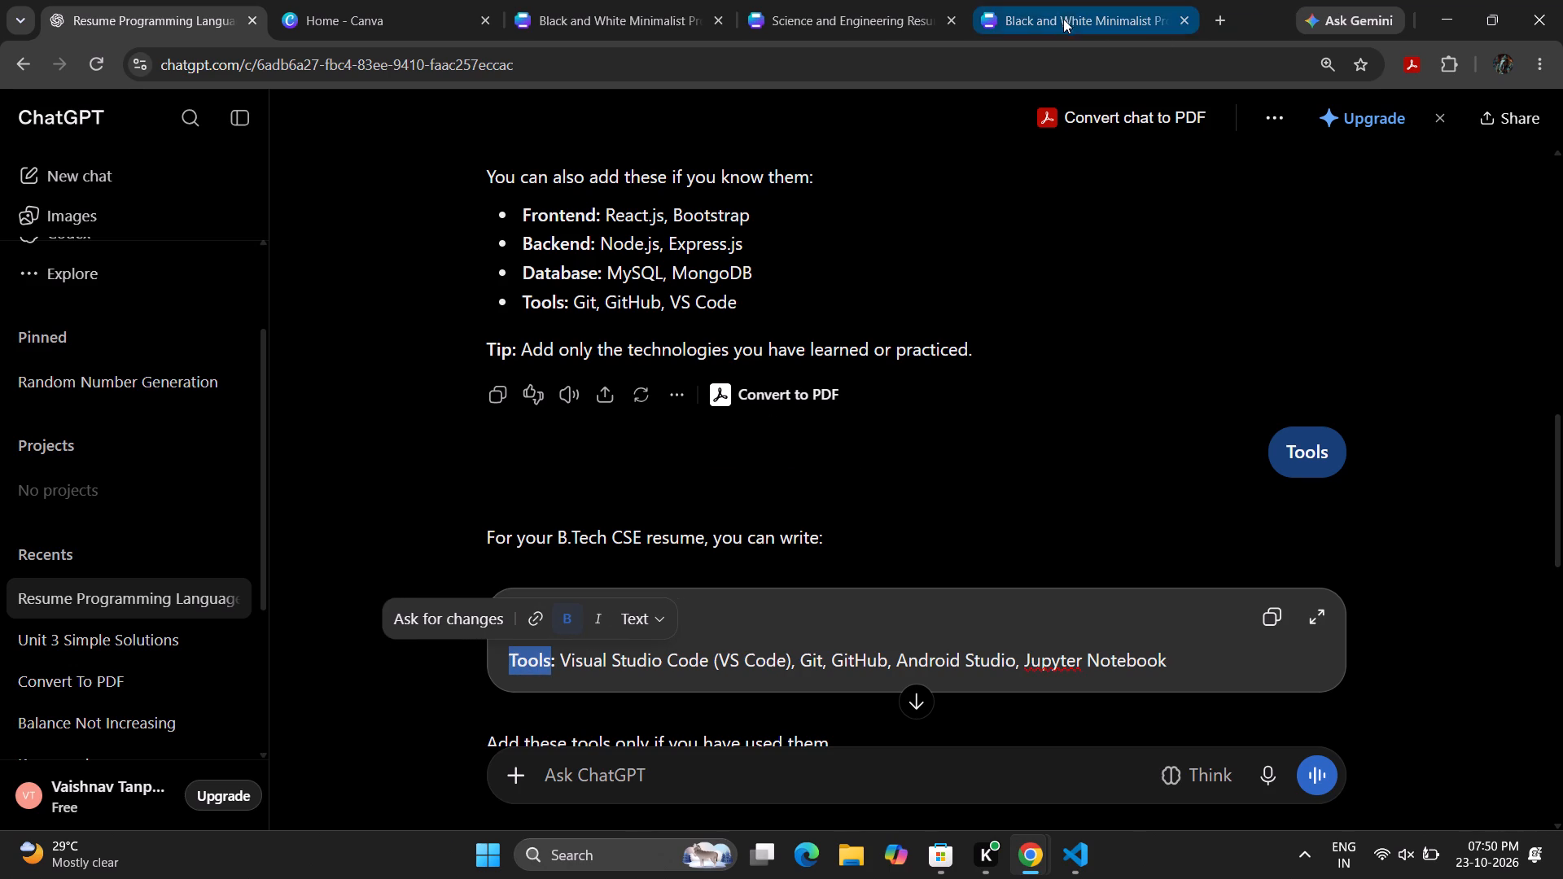
In the Canva resume, duplicate the Web Technologies section and place the copy directly below the original.
left_click(1064, 14)
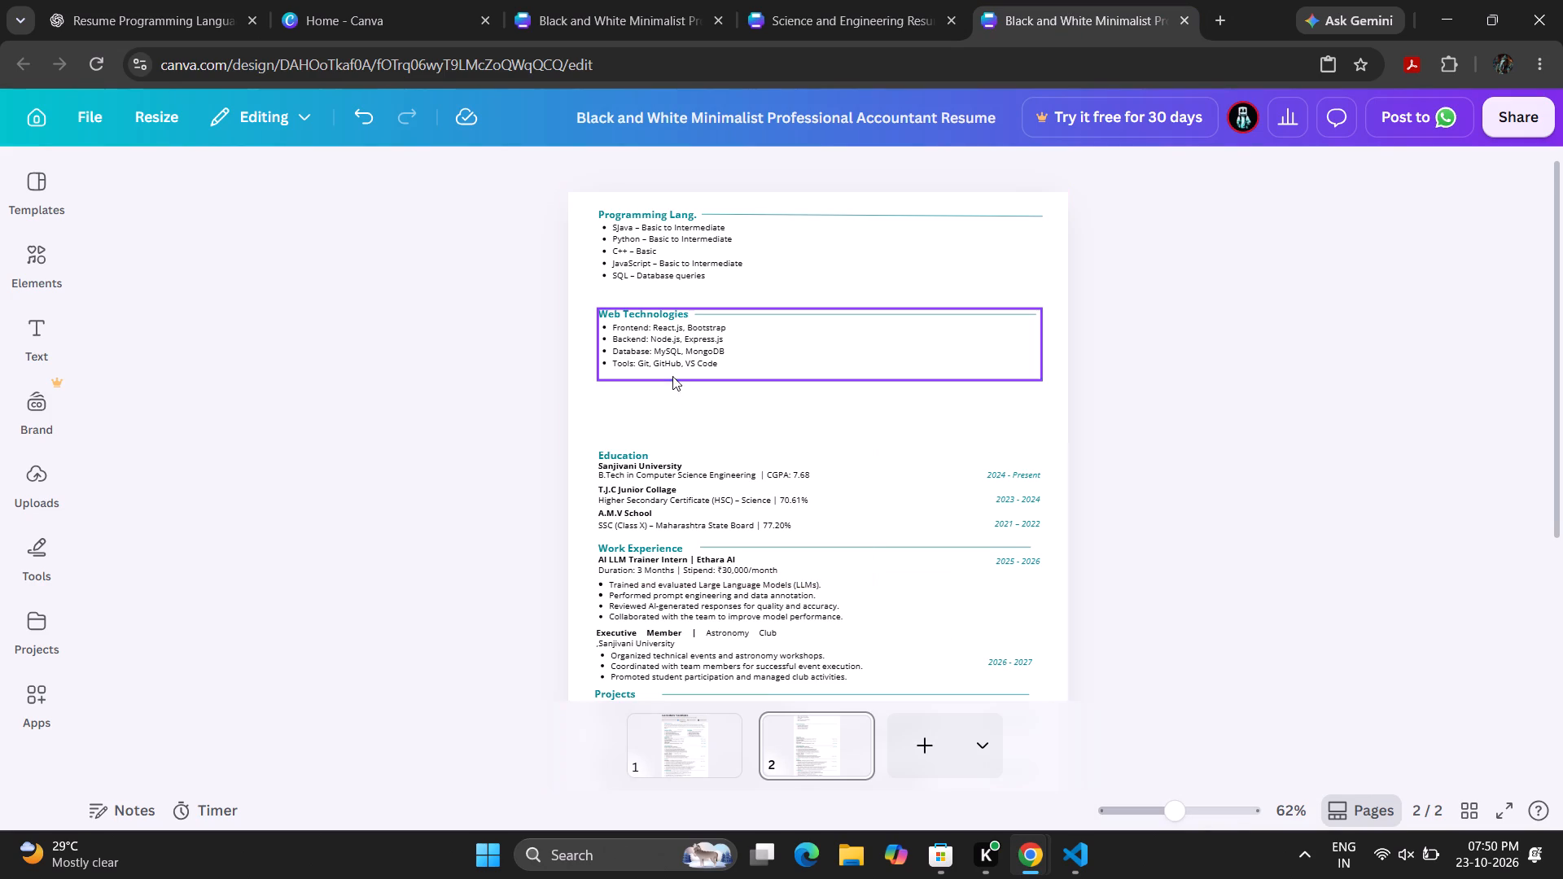
right_click(672, 321)
left_click(728, 379)
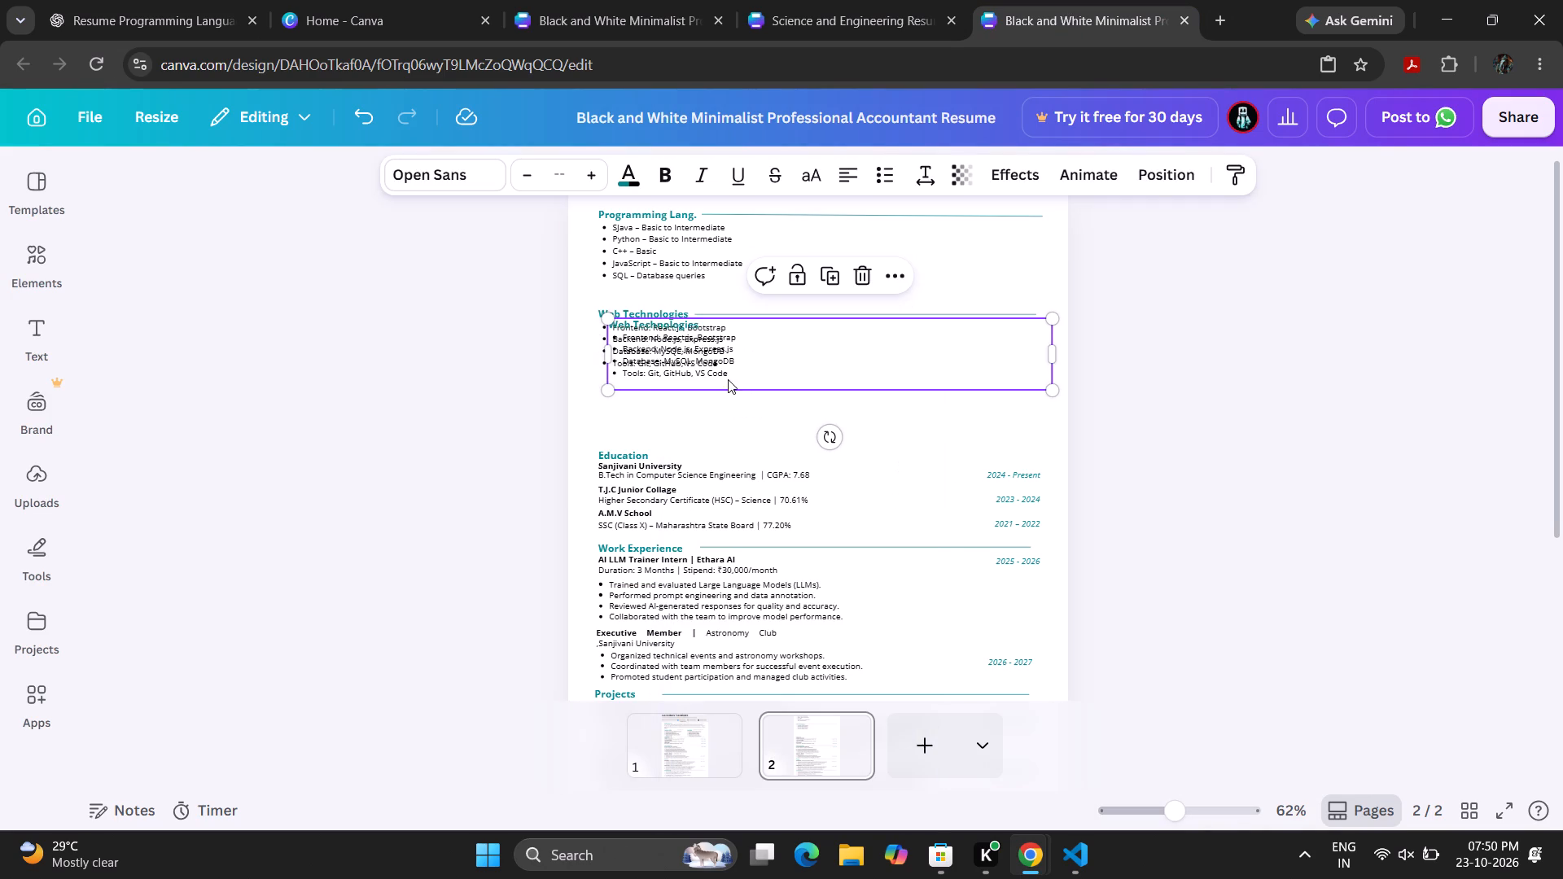
left_click_drag(786, 343, 773, 403)
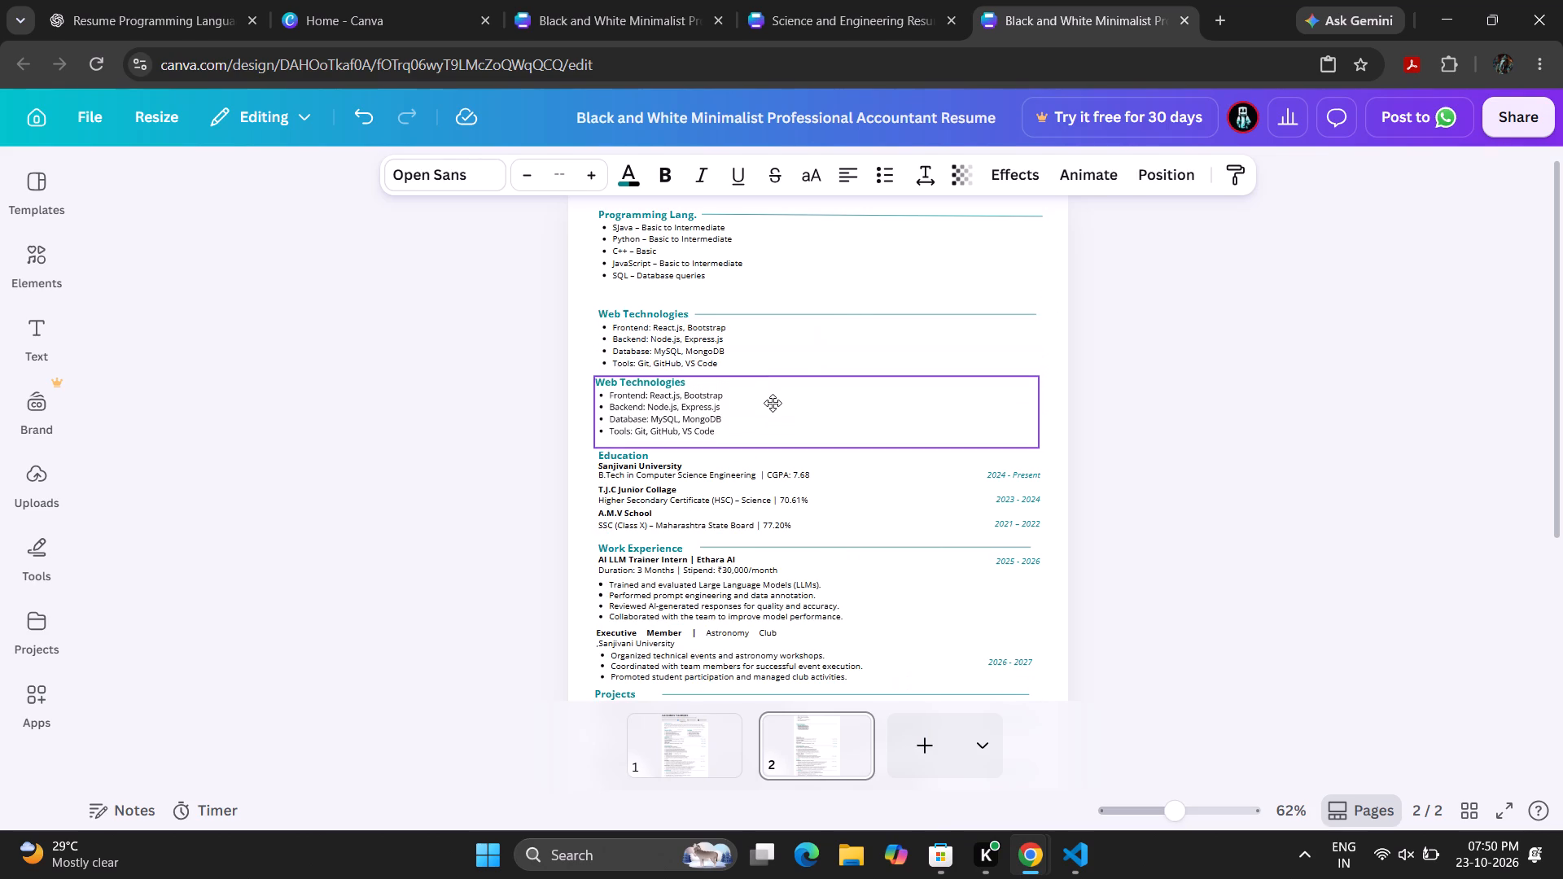
left_click_drag(773, 403, 779, 411)
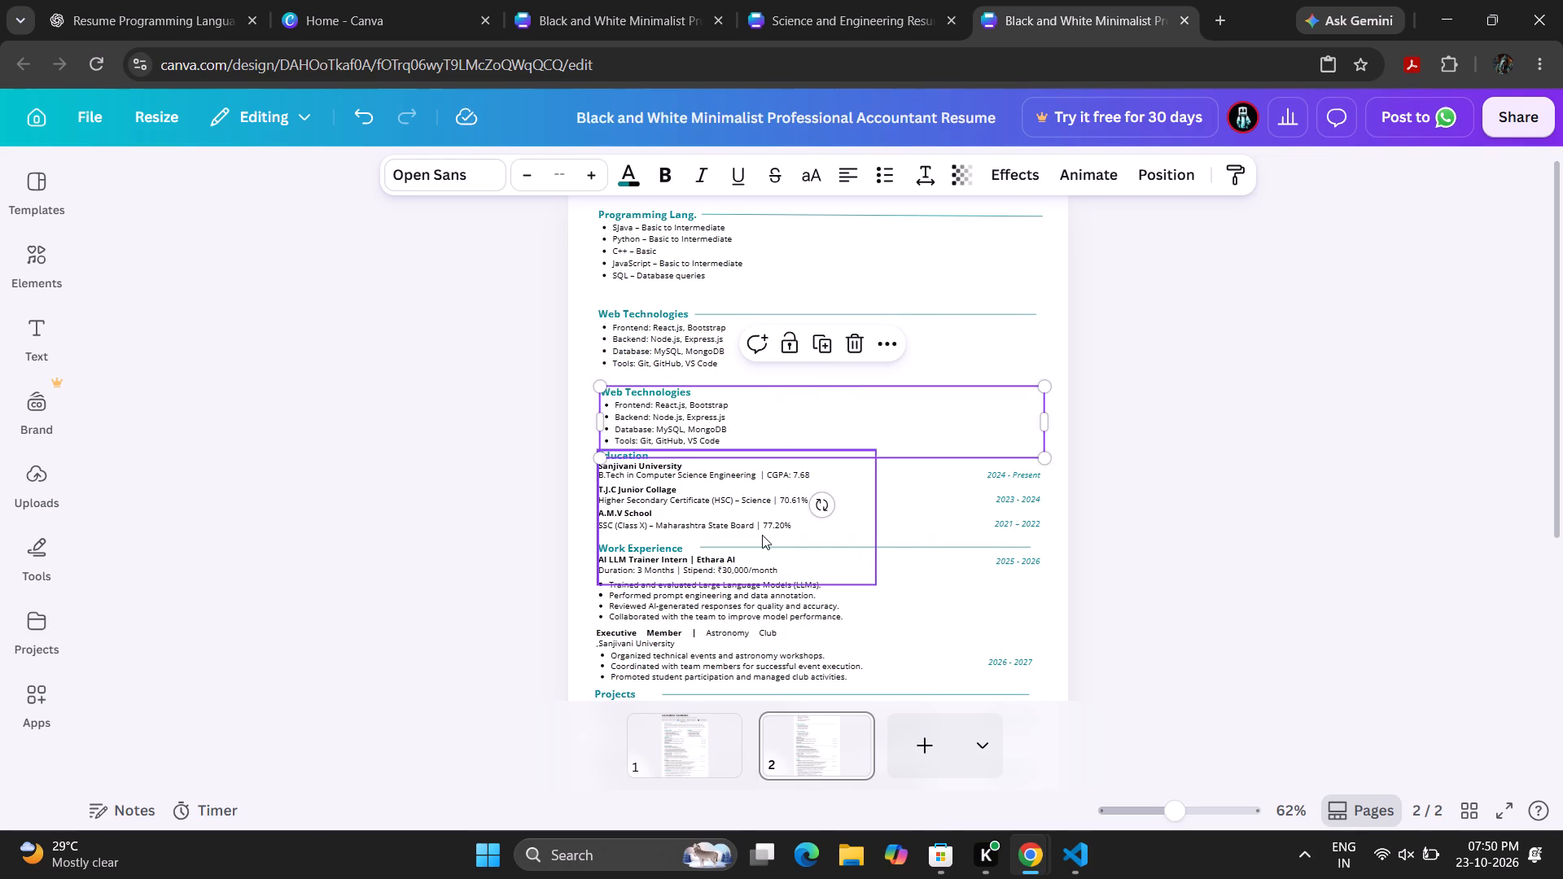
Delete the text block holding the Education entries and the Work Experience heading below the duplicated section.
right_click(762, 535)
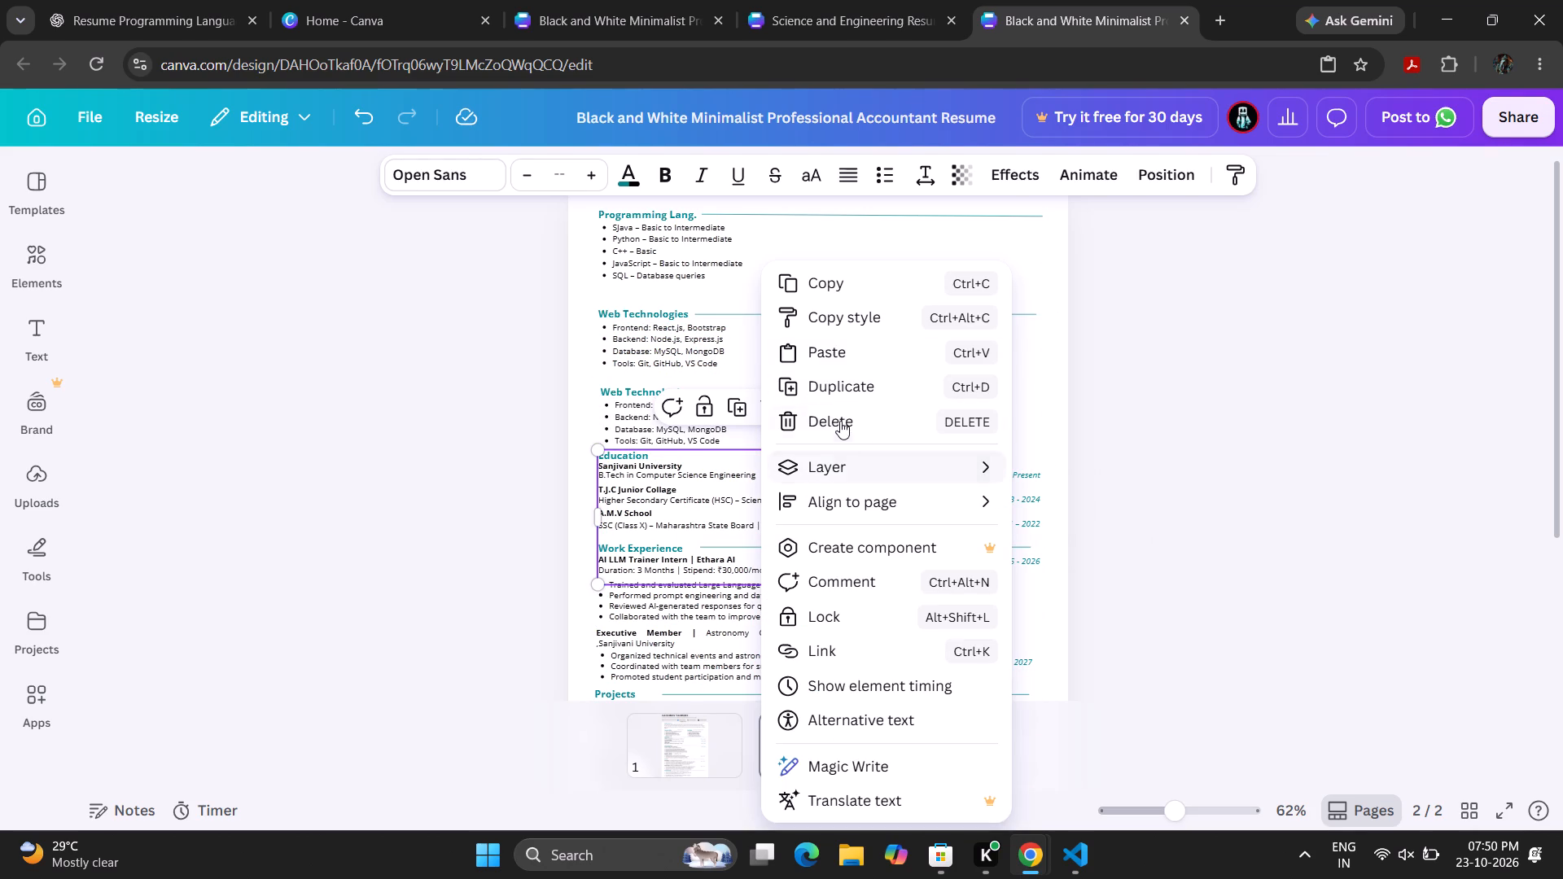
left_click(841, 417)
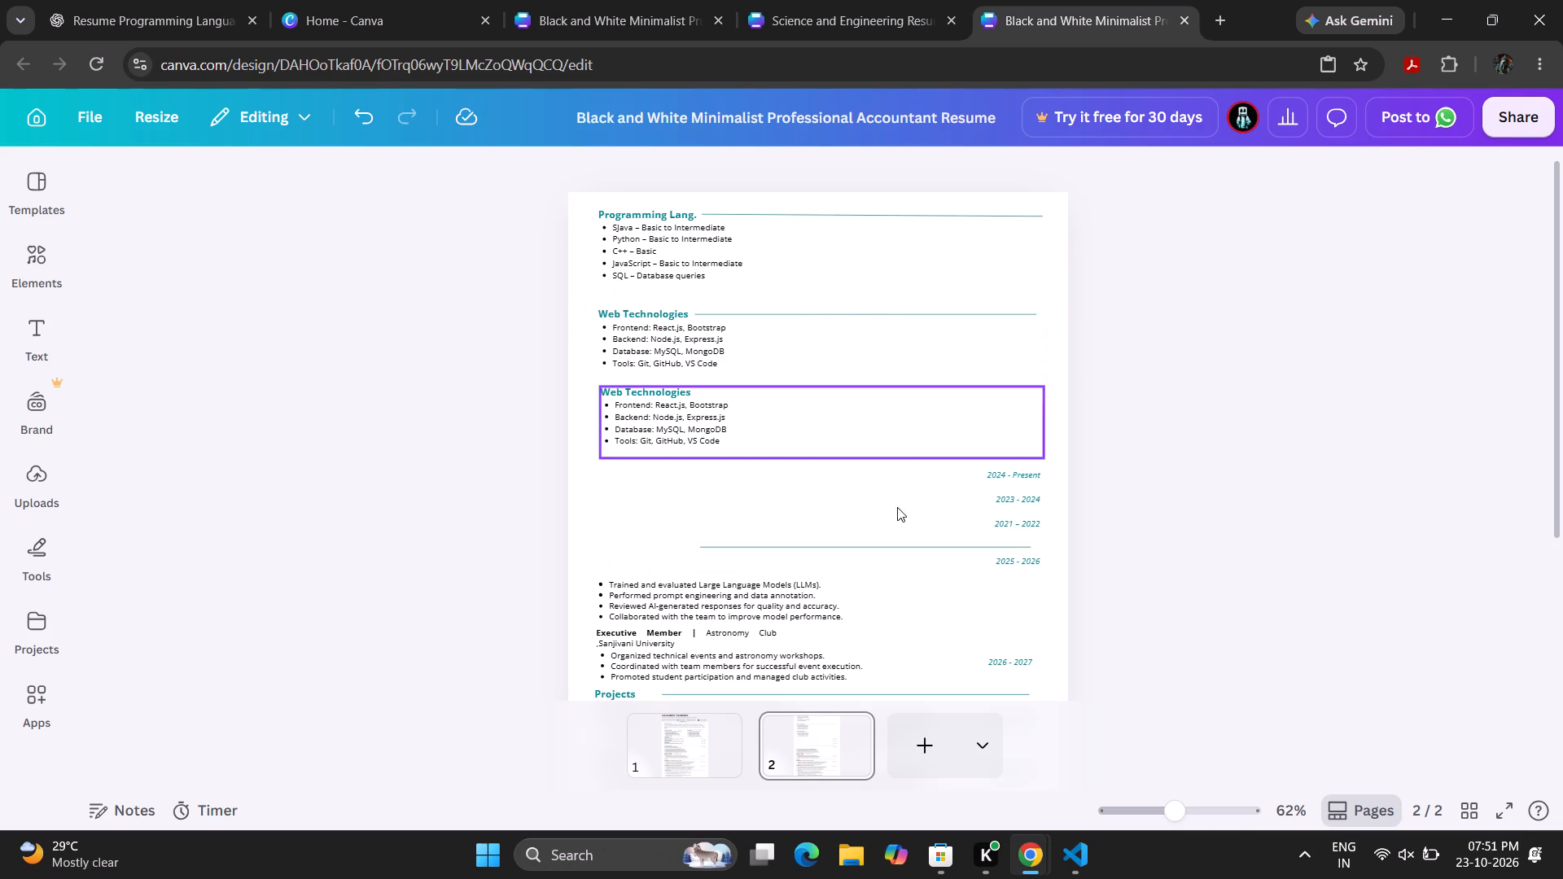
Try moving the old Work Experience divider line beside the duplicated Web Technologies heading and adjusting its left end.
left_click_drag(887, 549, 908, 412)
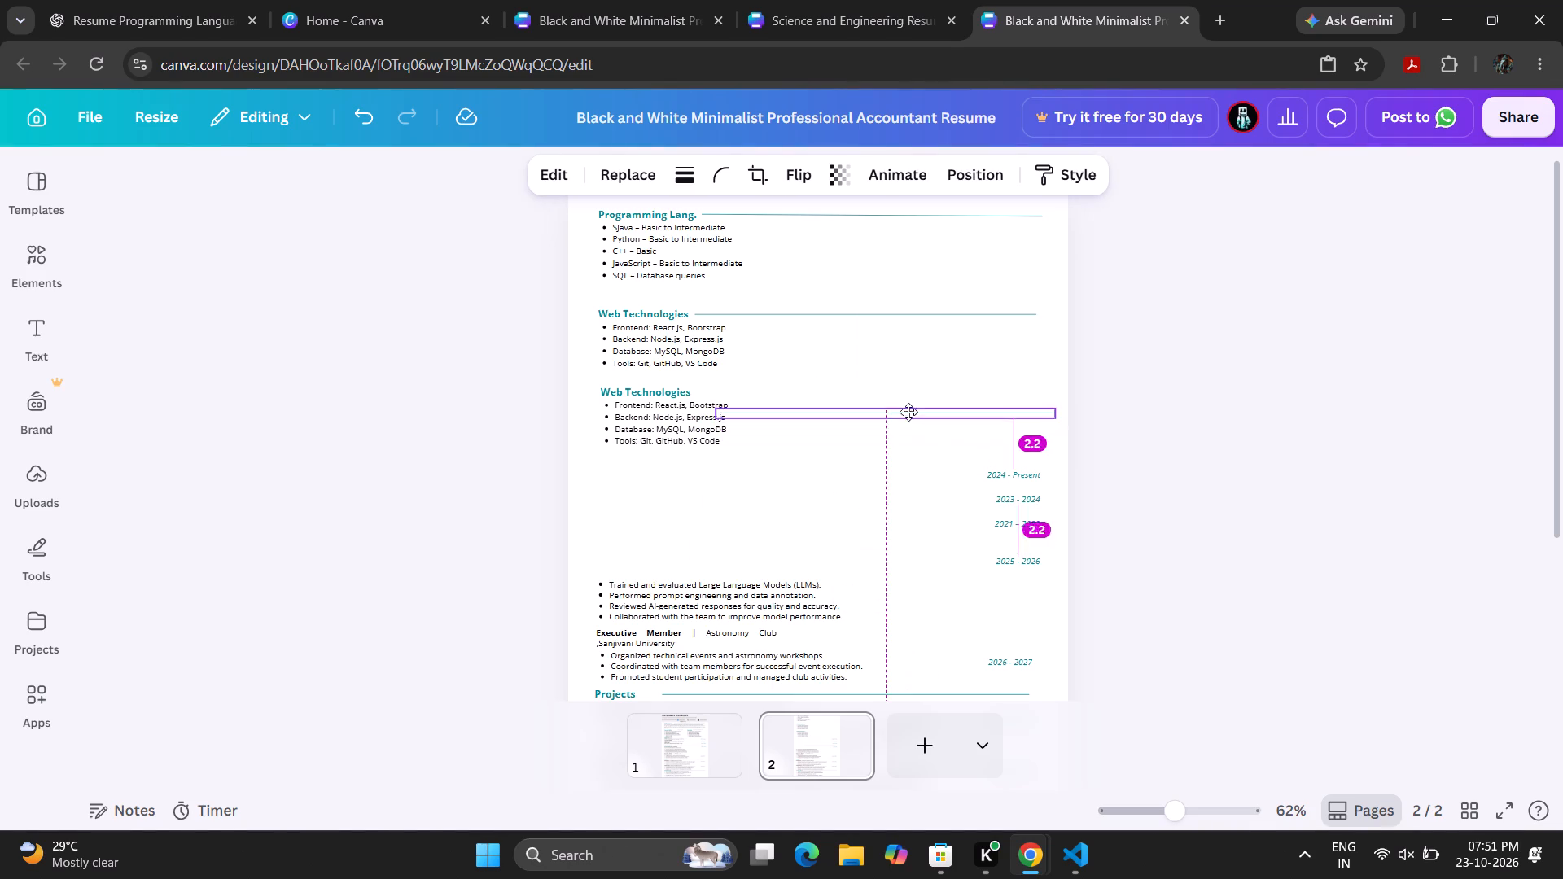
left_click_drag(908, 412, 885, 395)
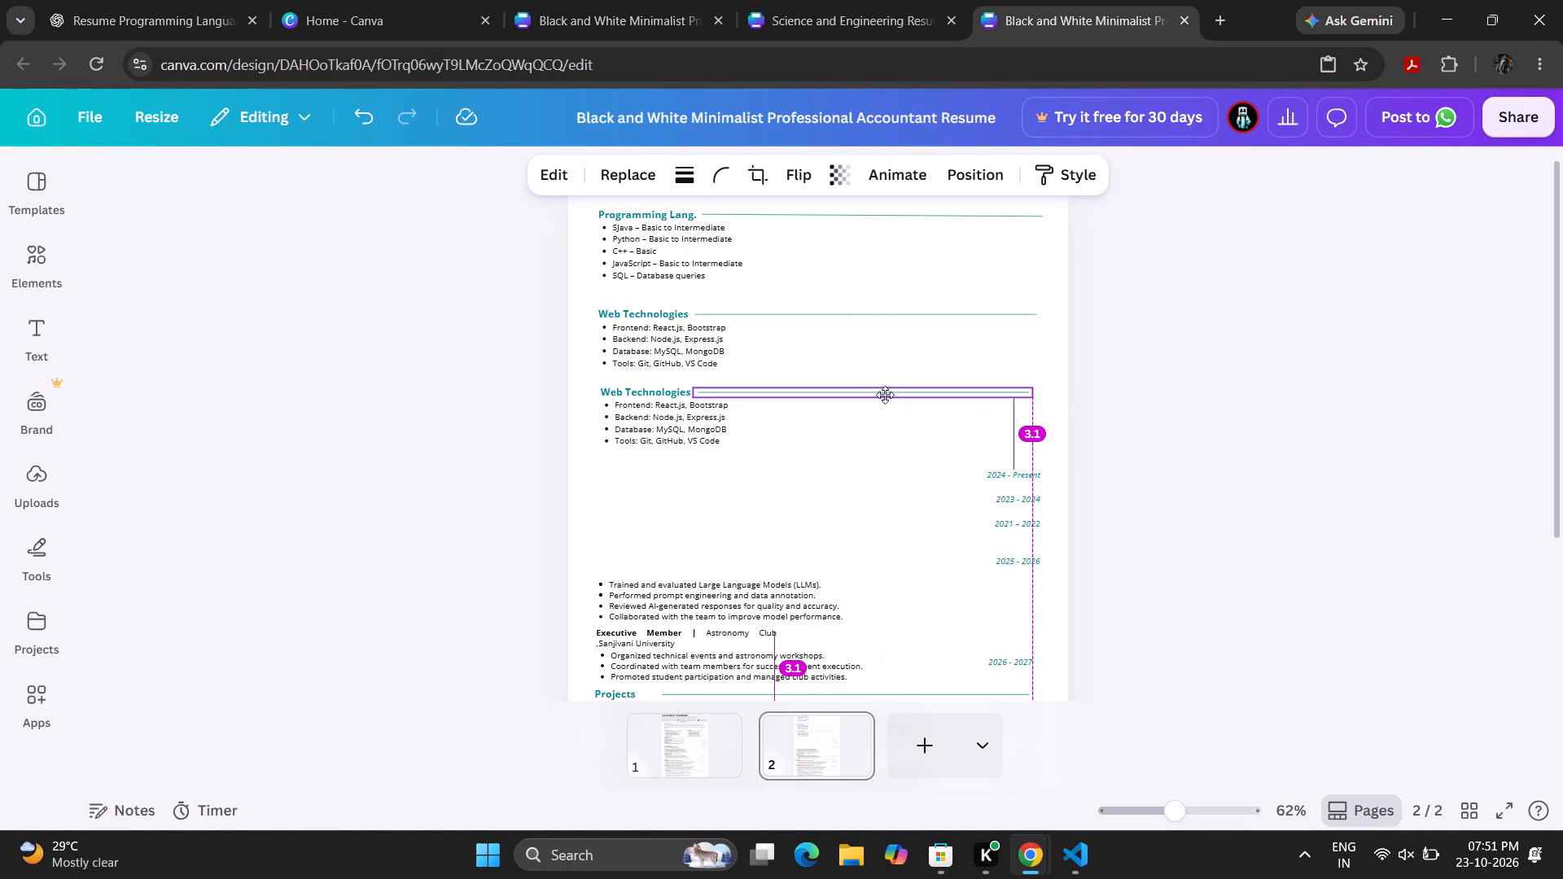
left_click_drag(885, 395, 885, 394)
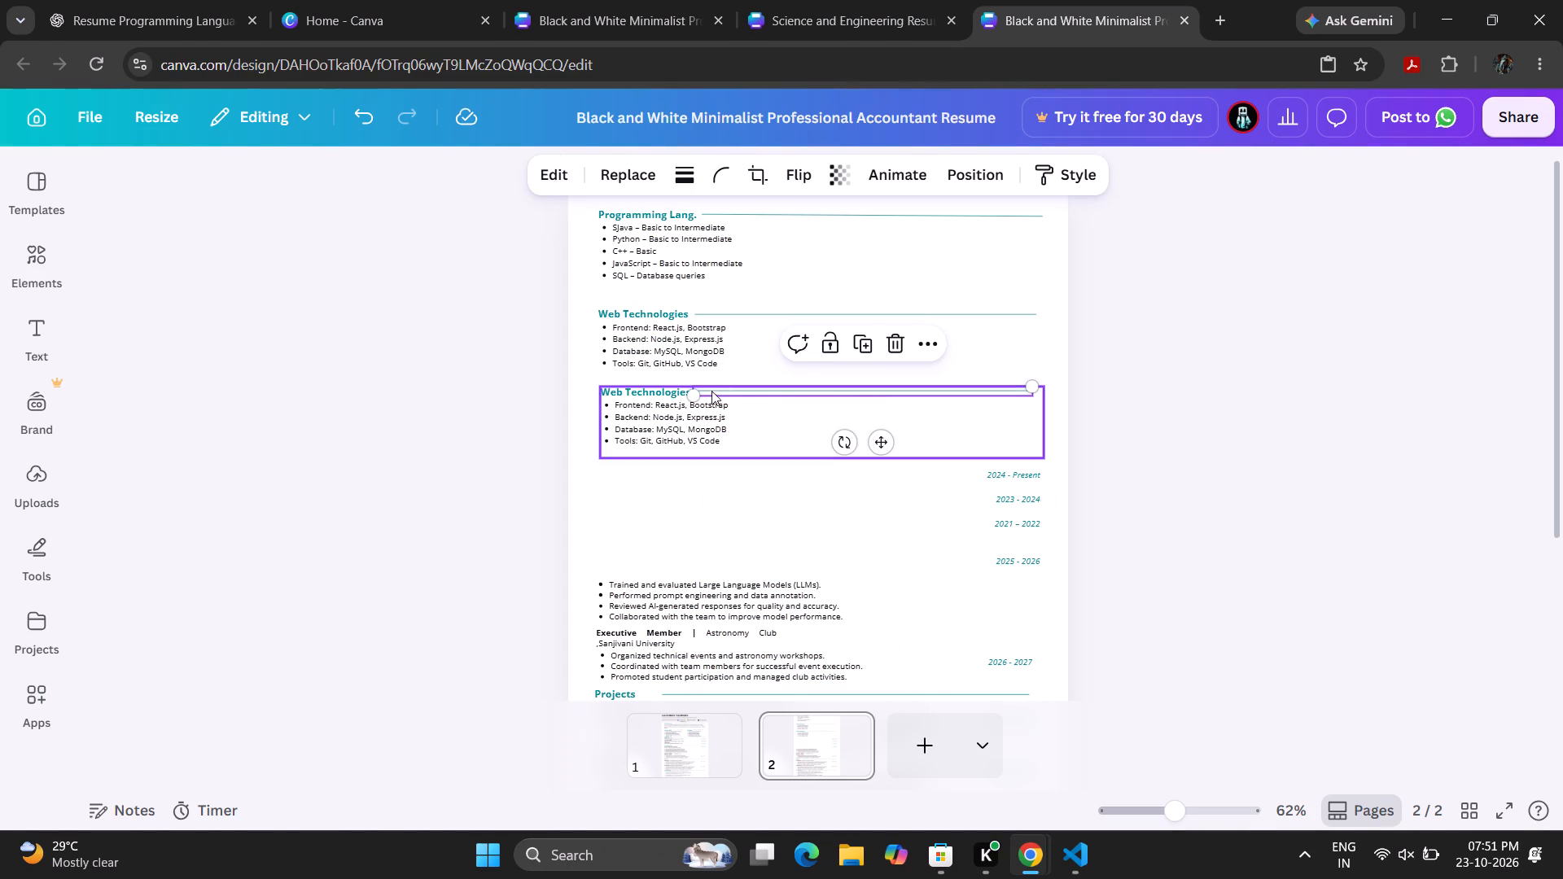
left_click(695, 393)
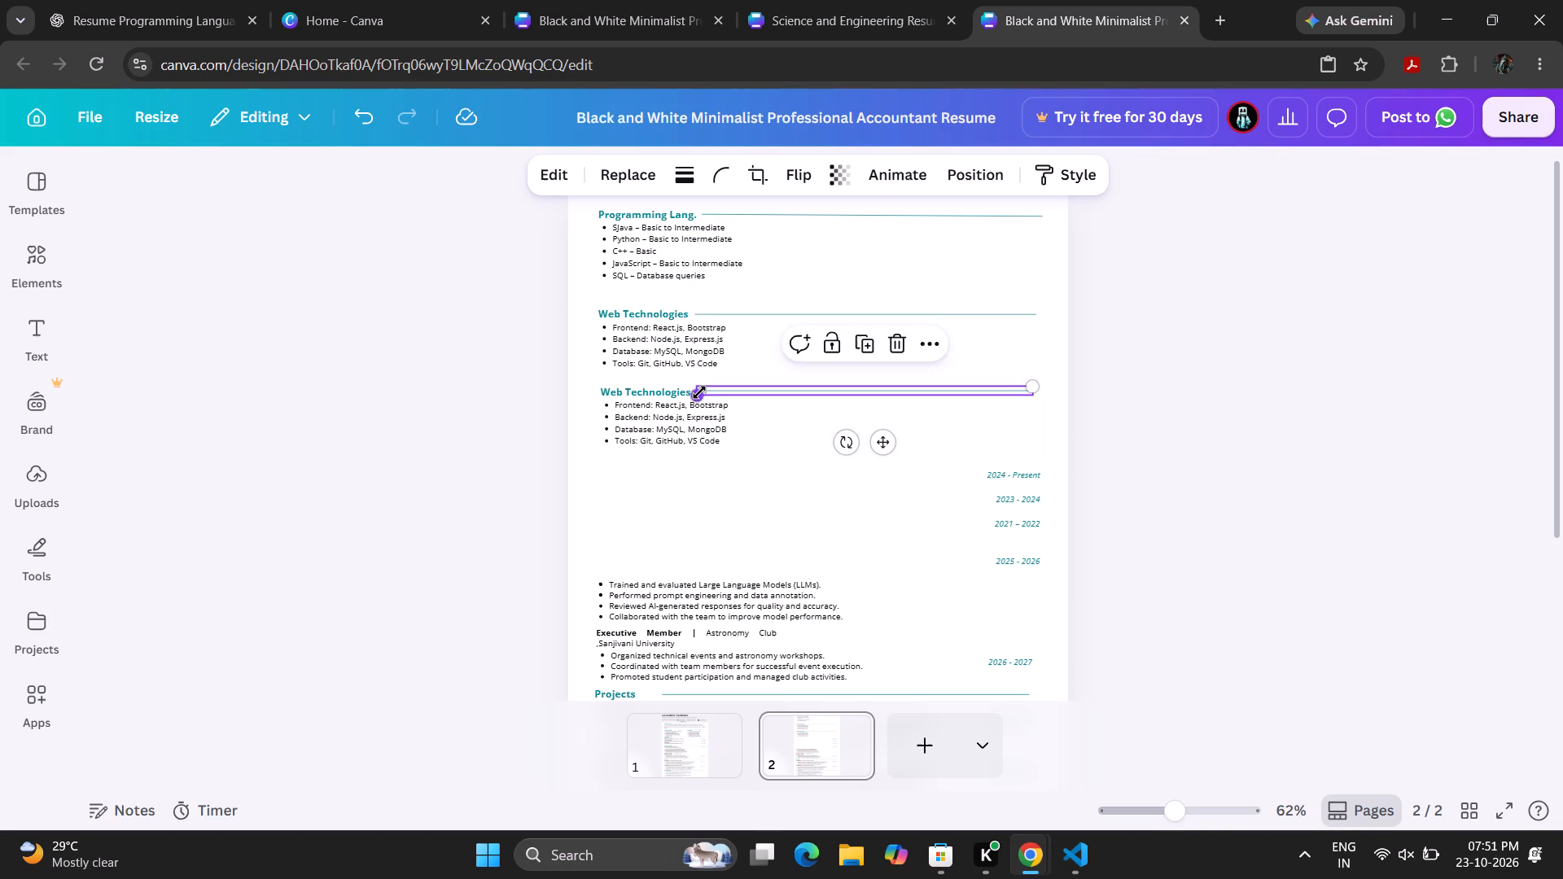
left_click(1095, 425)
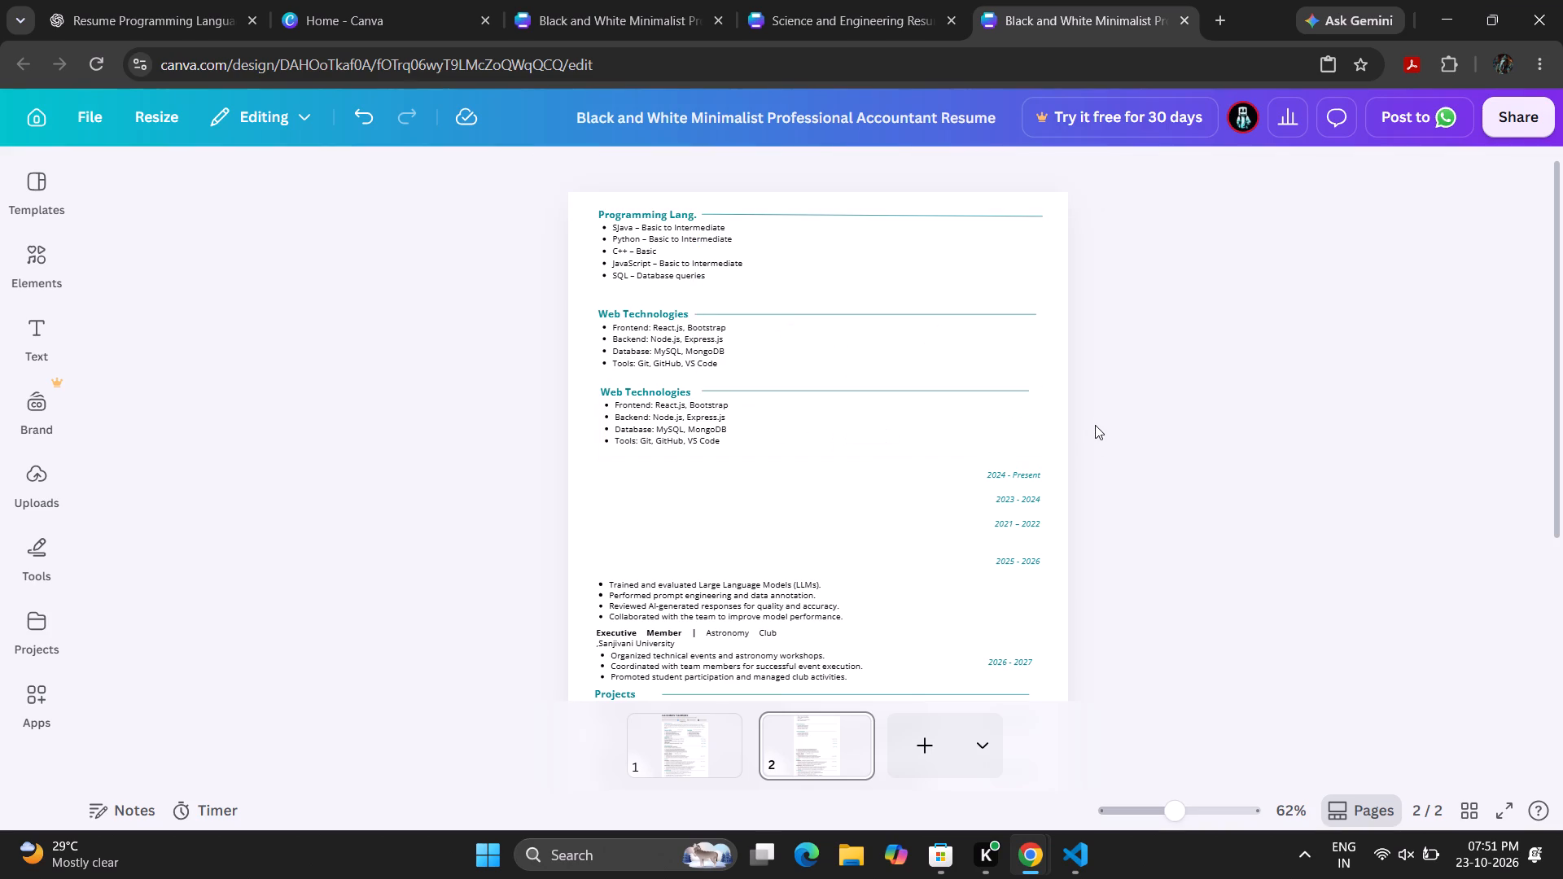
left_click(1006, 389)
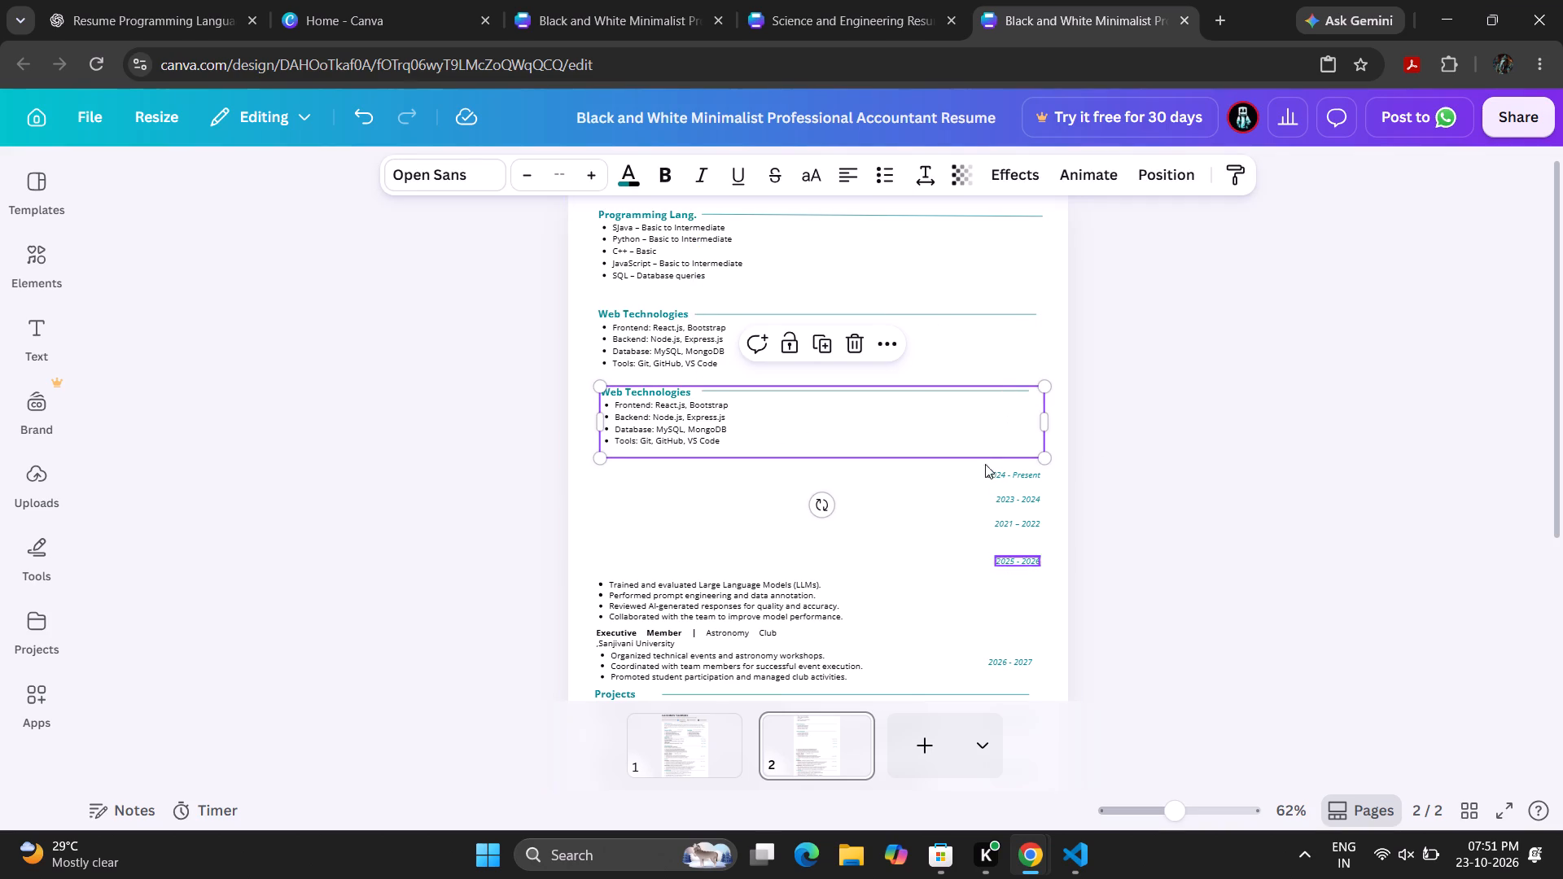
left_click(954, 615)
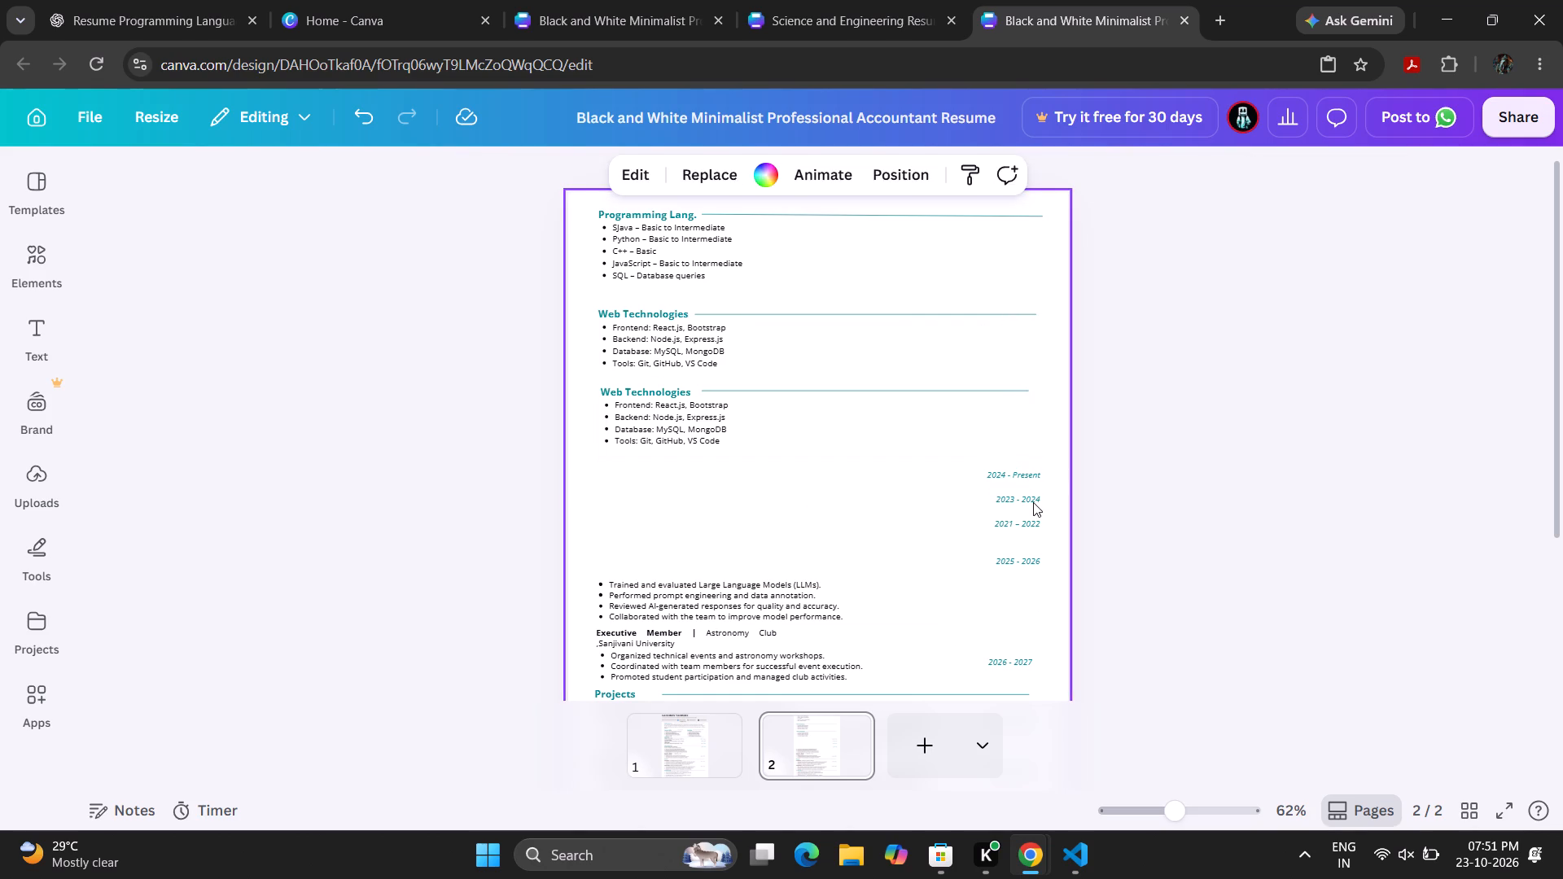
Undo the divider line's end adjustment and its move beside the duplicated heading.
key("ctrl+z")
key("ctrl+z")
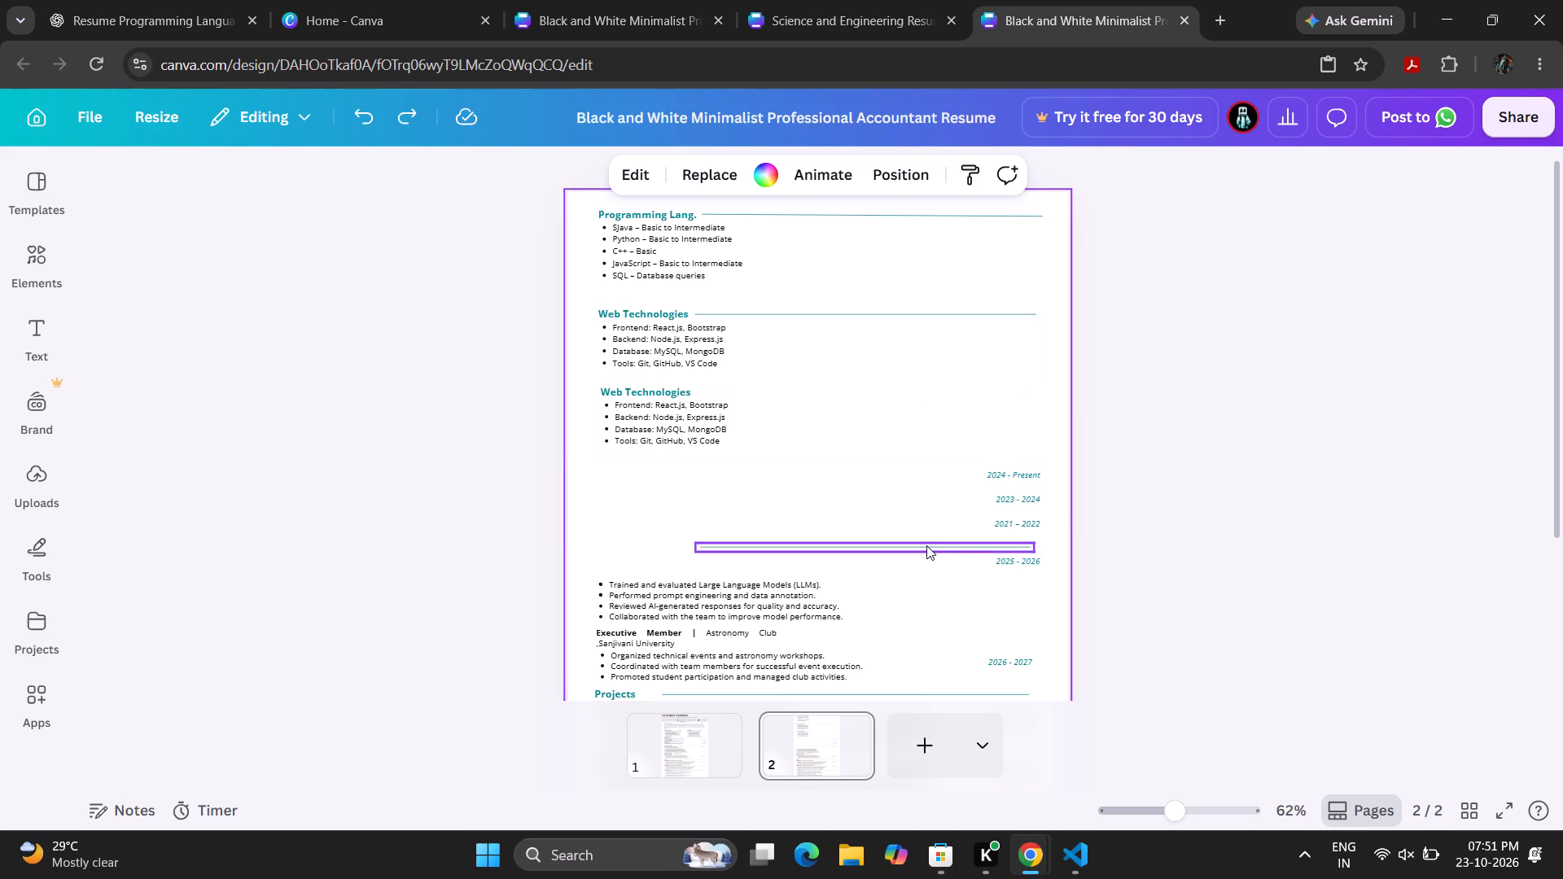
Lengthen the old Work Experience divider line slightly at both ends and place it beside the duplicated Web Technologies heading.
left_click(1017, 549)
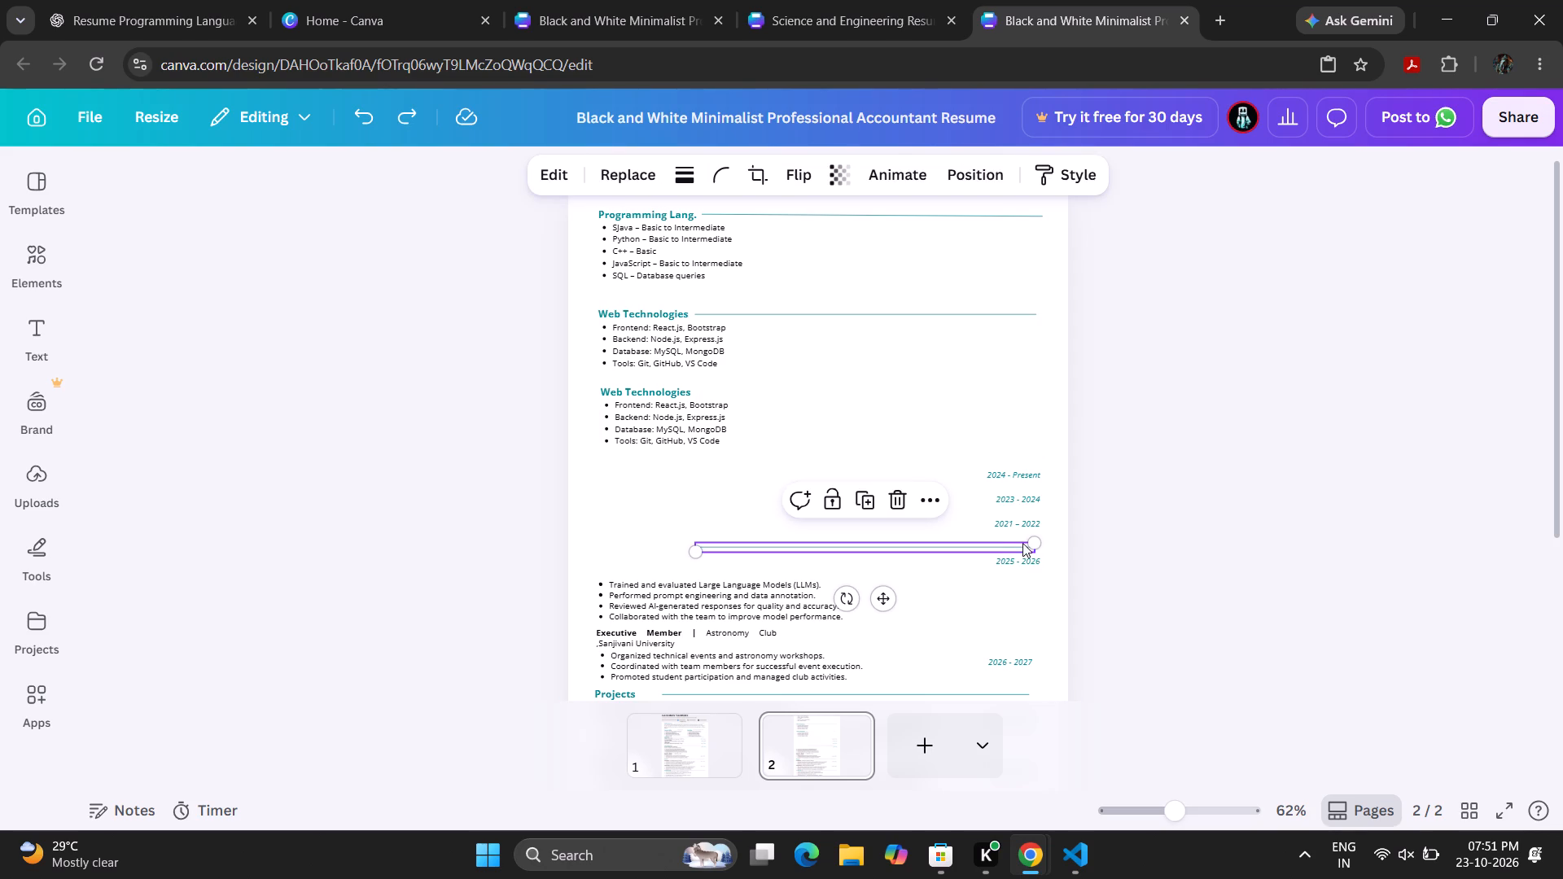
left_click_drag(1036, 544, 1058, 543)
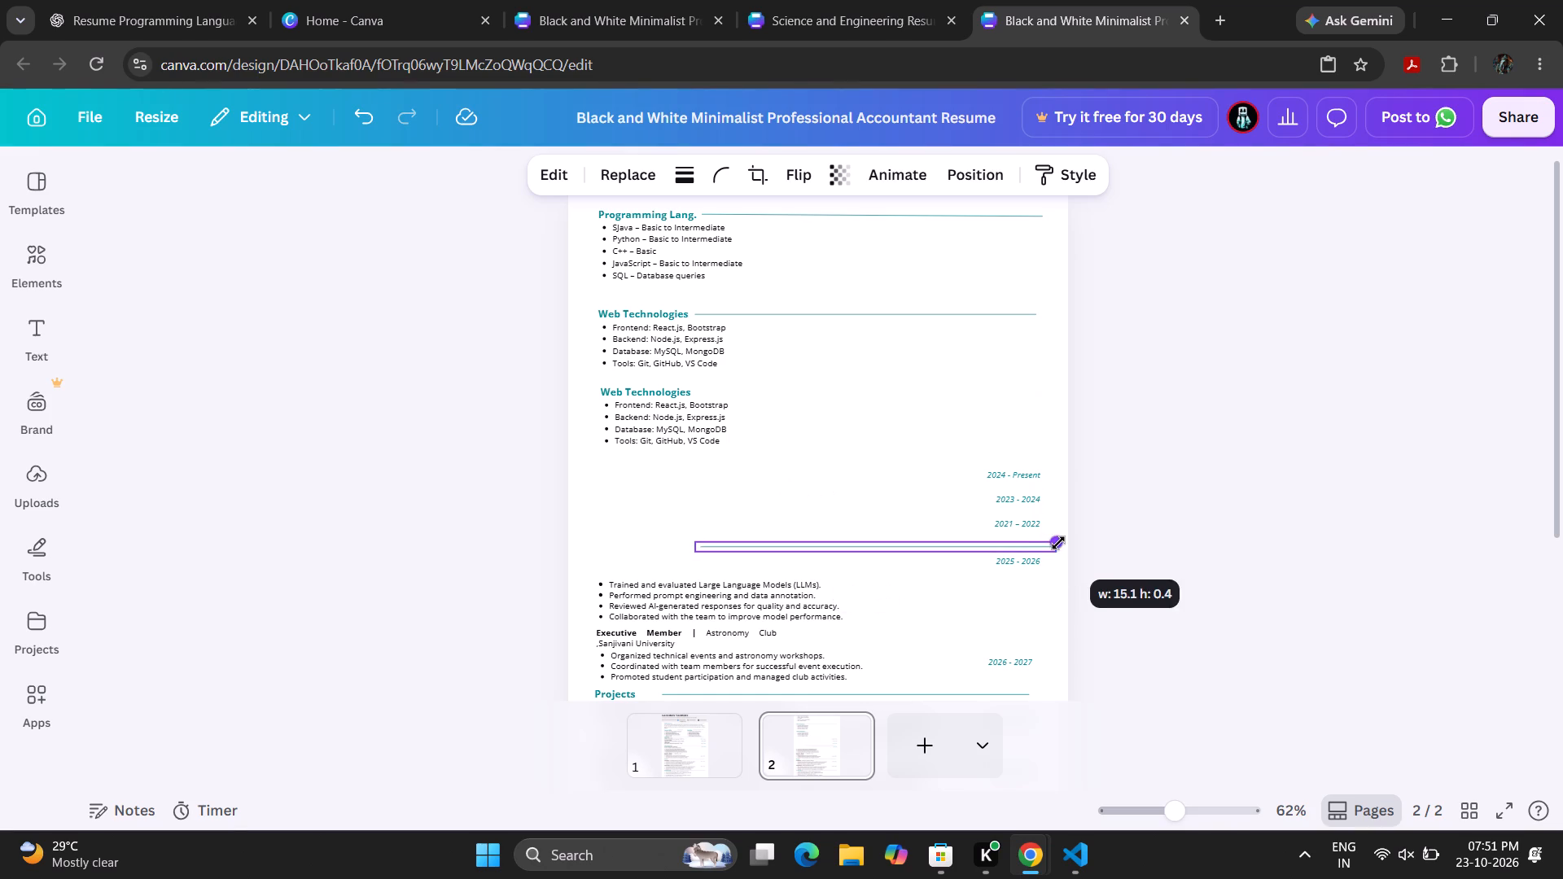
left_click_drag(1058, 543, 1050, 542)
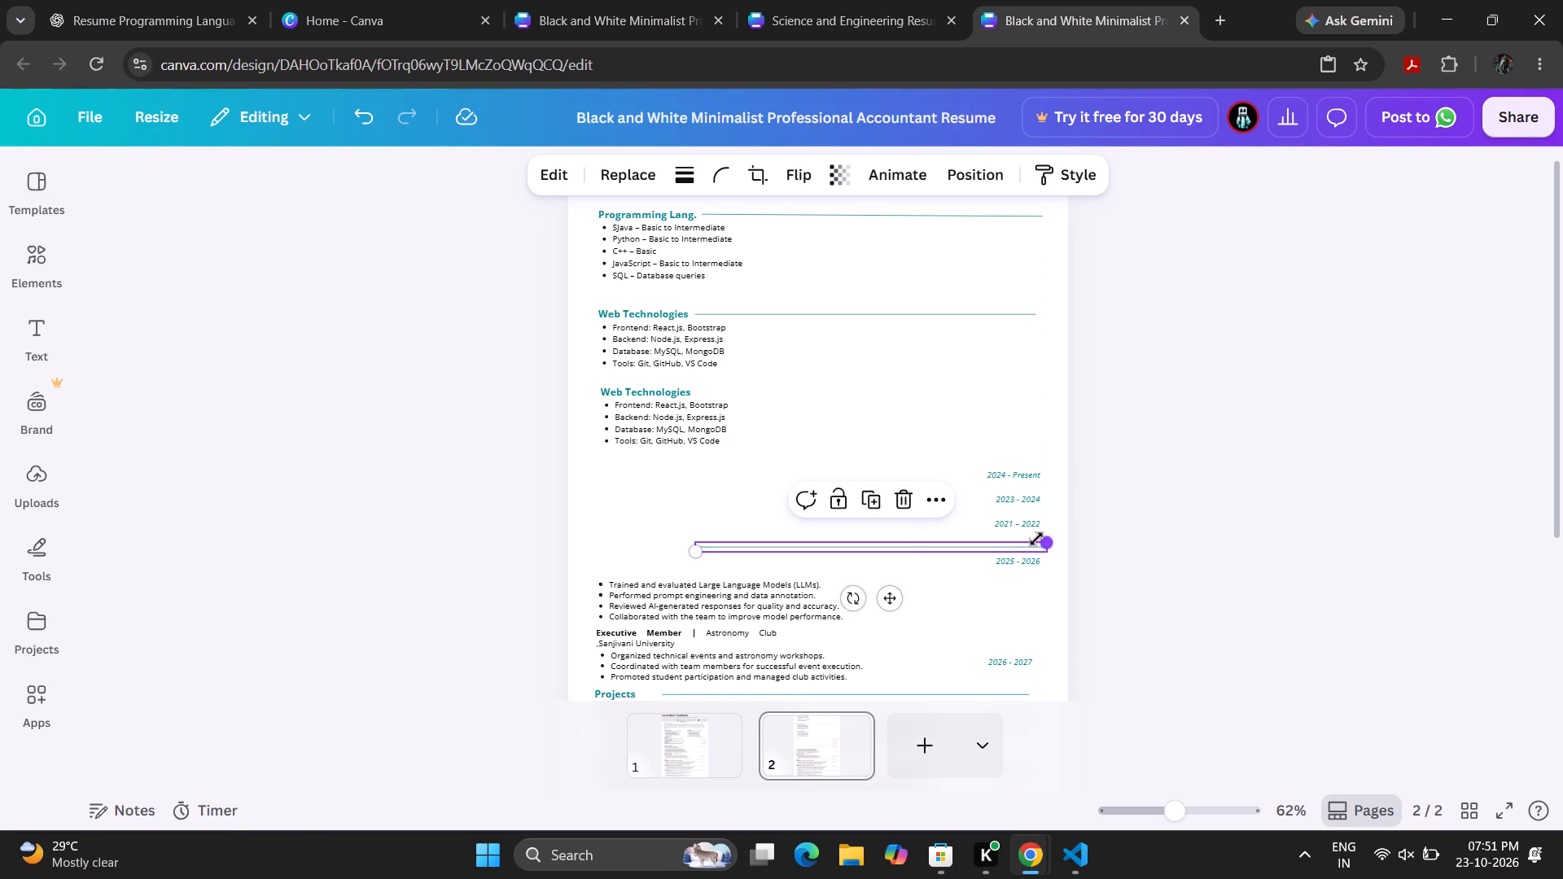
left_click(695, 548)
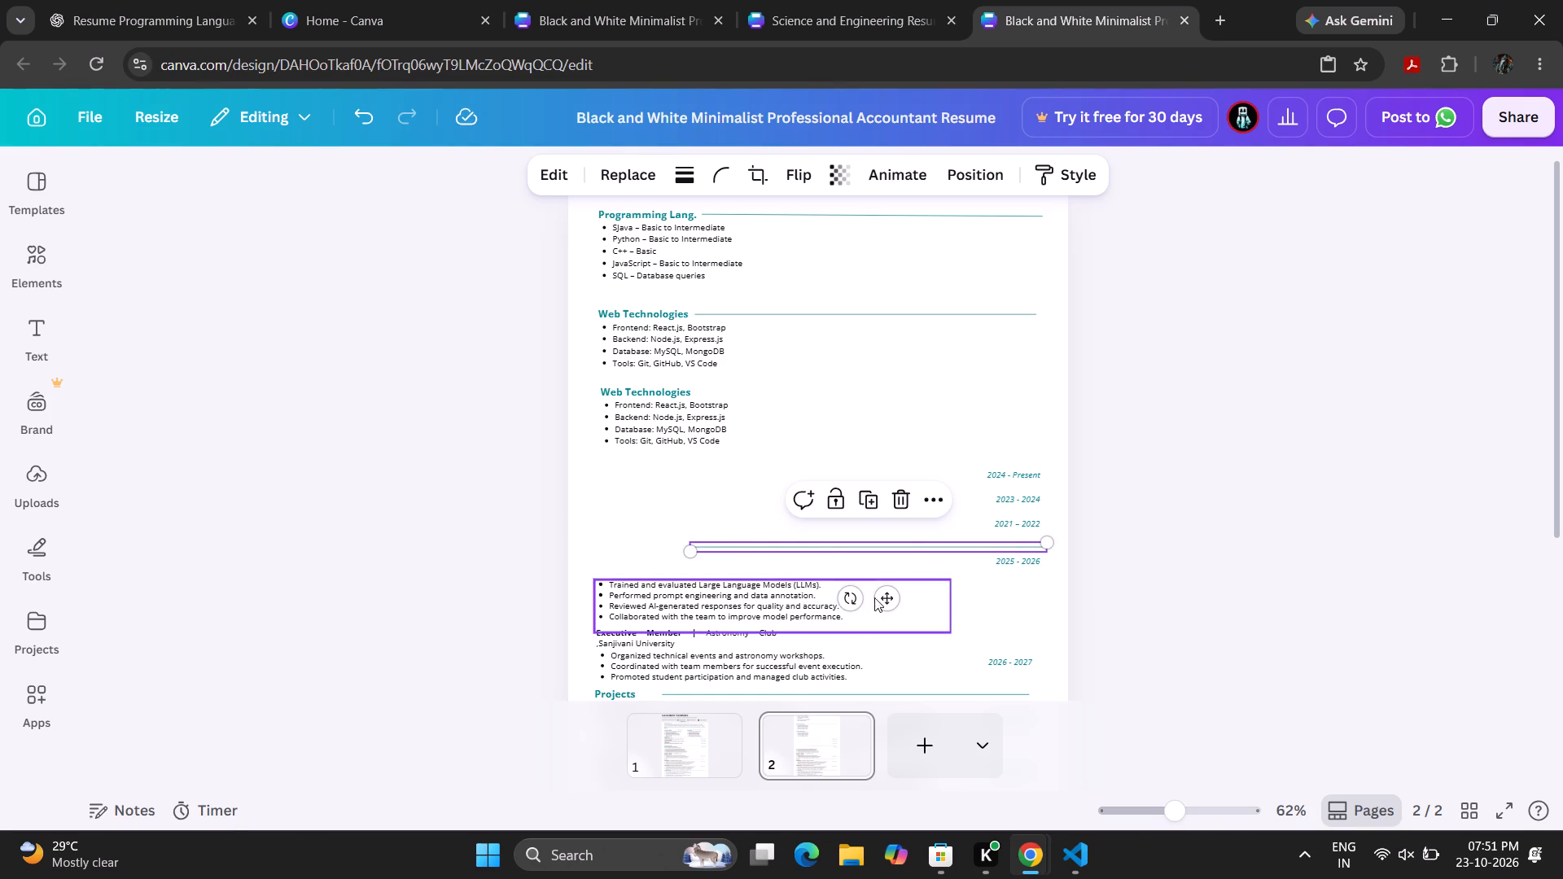
left_click_drag(882, 599, 881, 479)
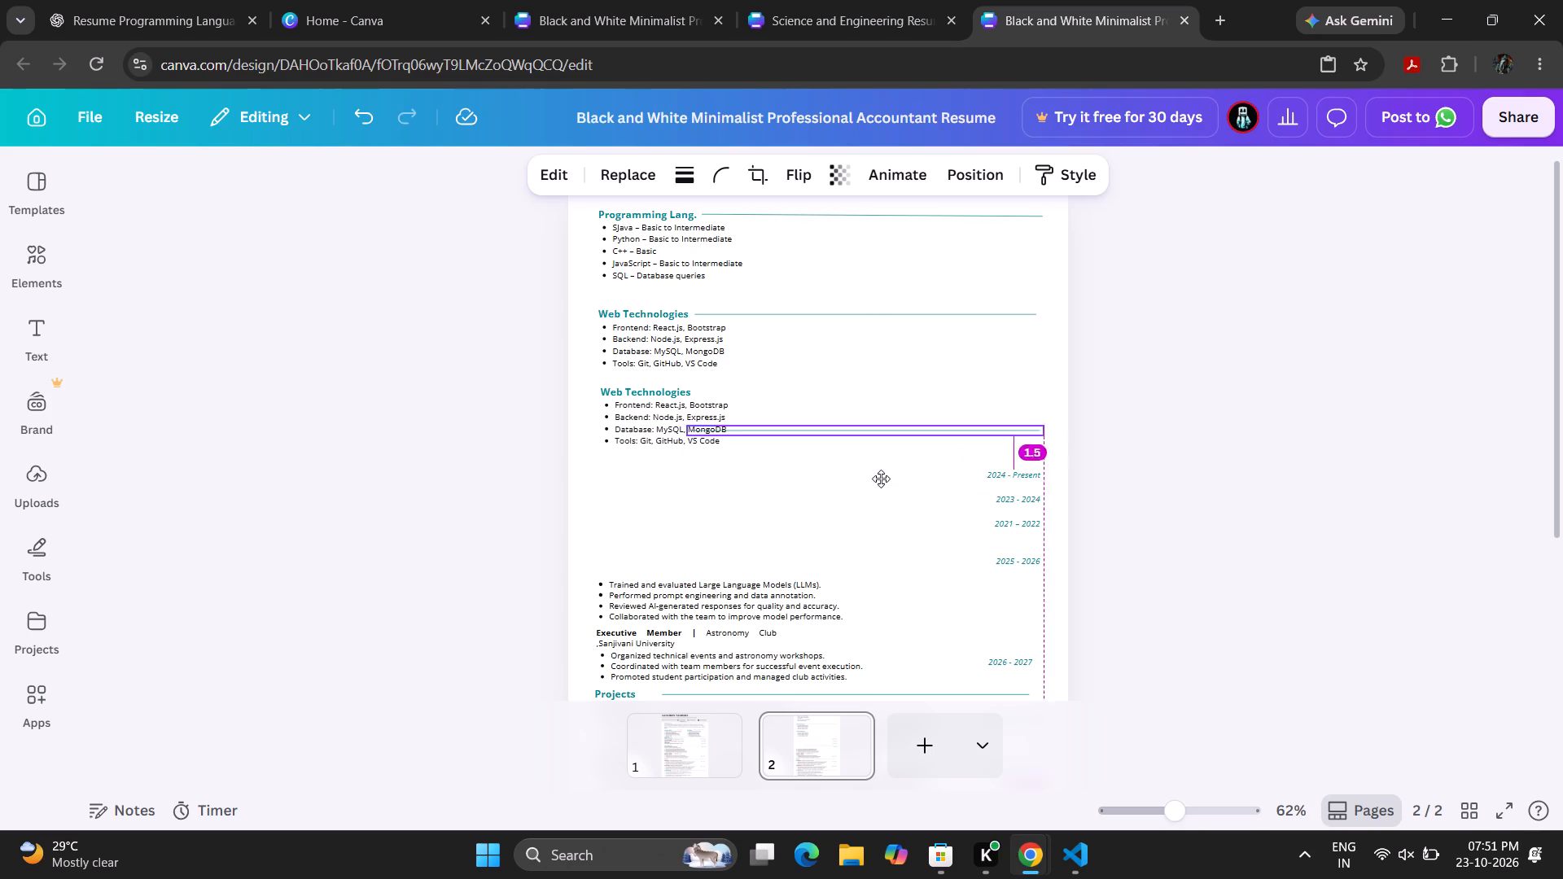
left_click_drag(881, 479, 887, 443)
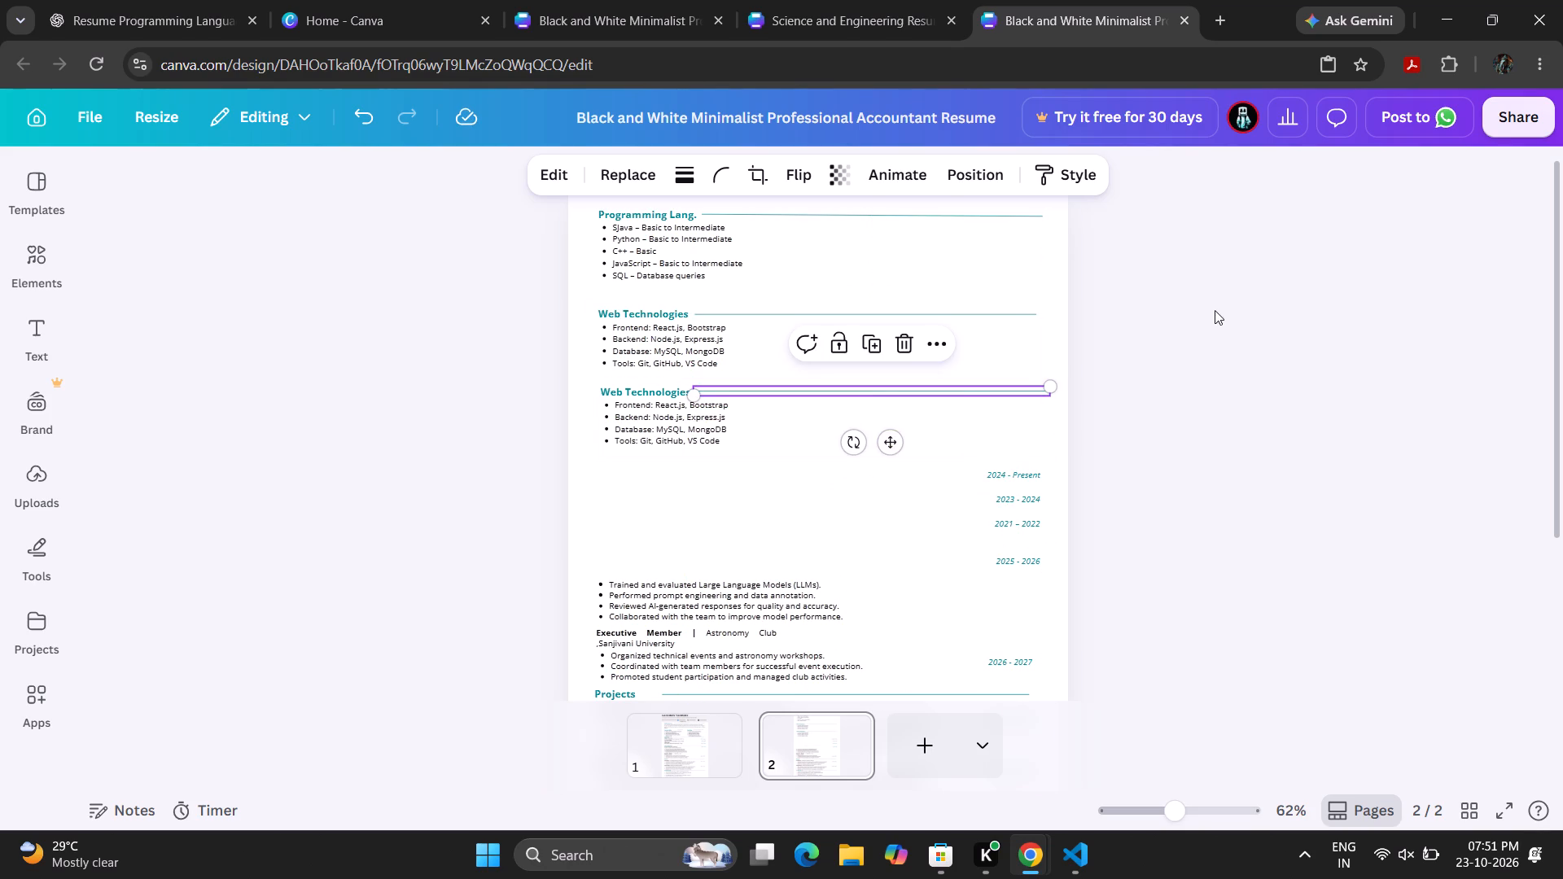
left_click(1217, 328)
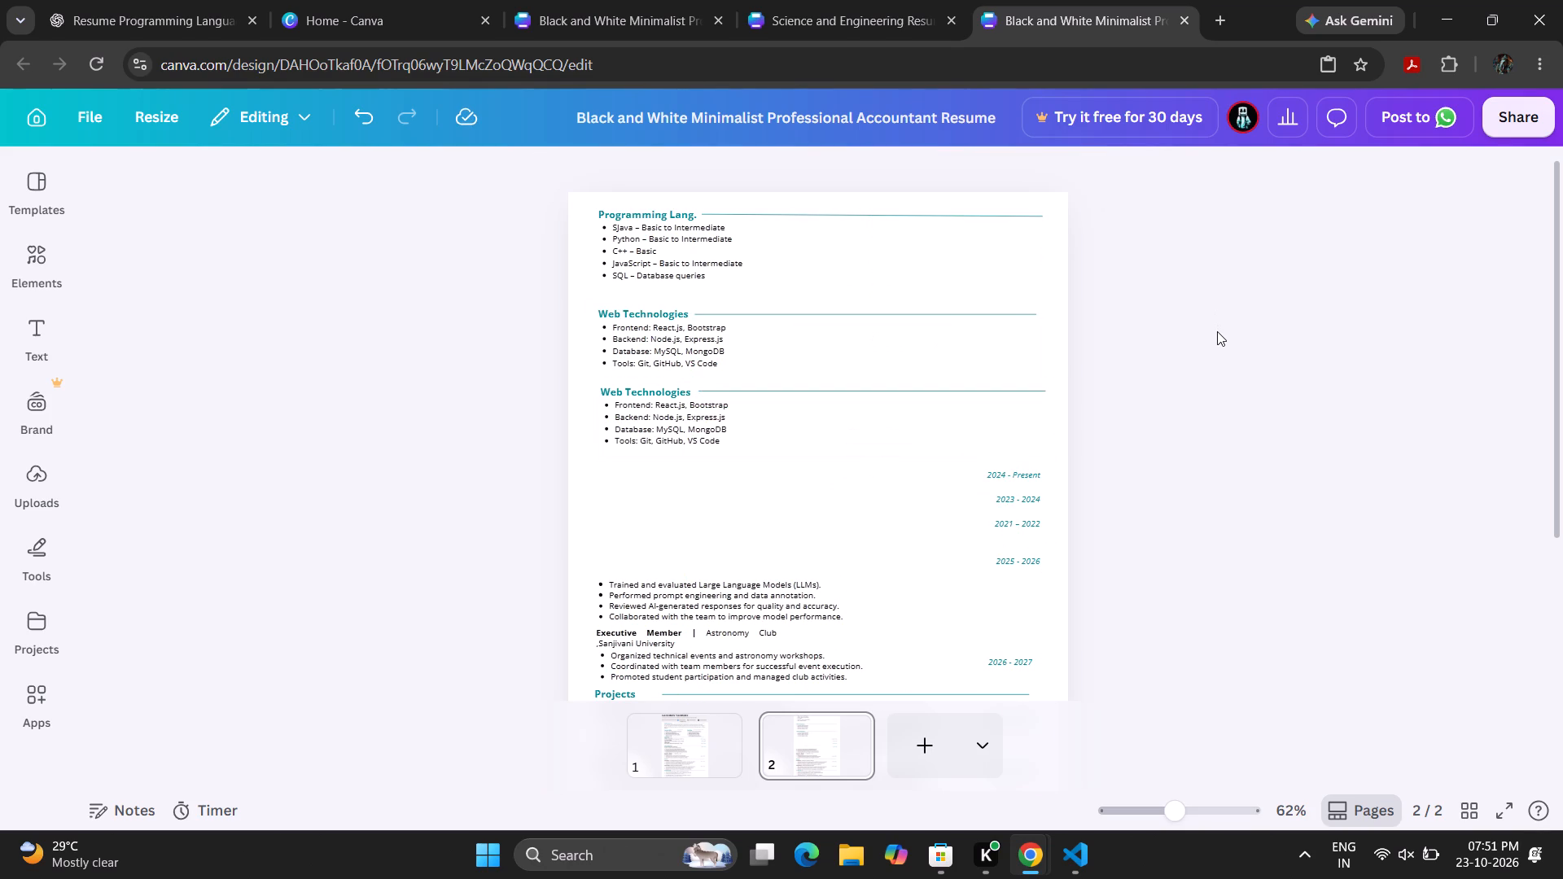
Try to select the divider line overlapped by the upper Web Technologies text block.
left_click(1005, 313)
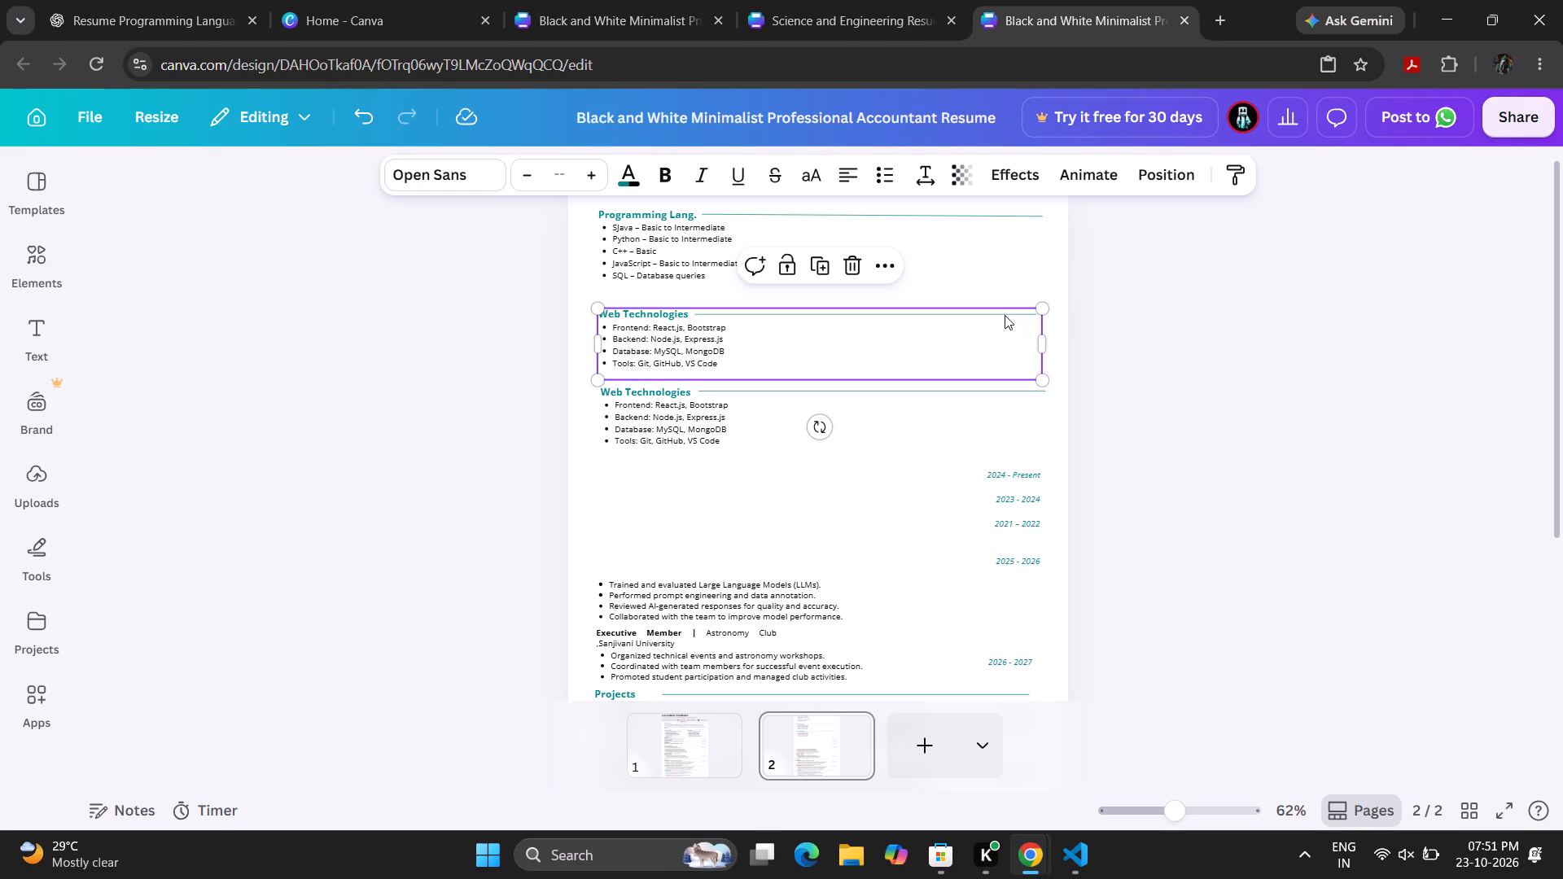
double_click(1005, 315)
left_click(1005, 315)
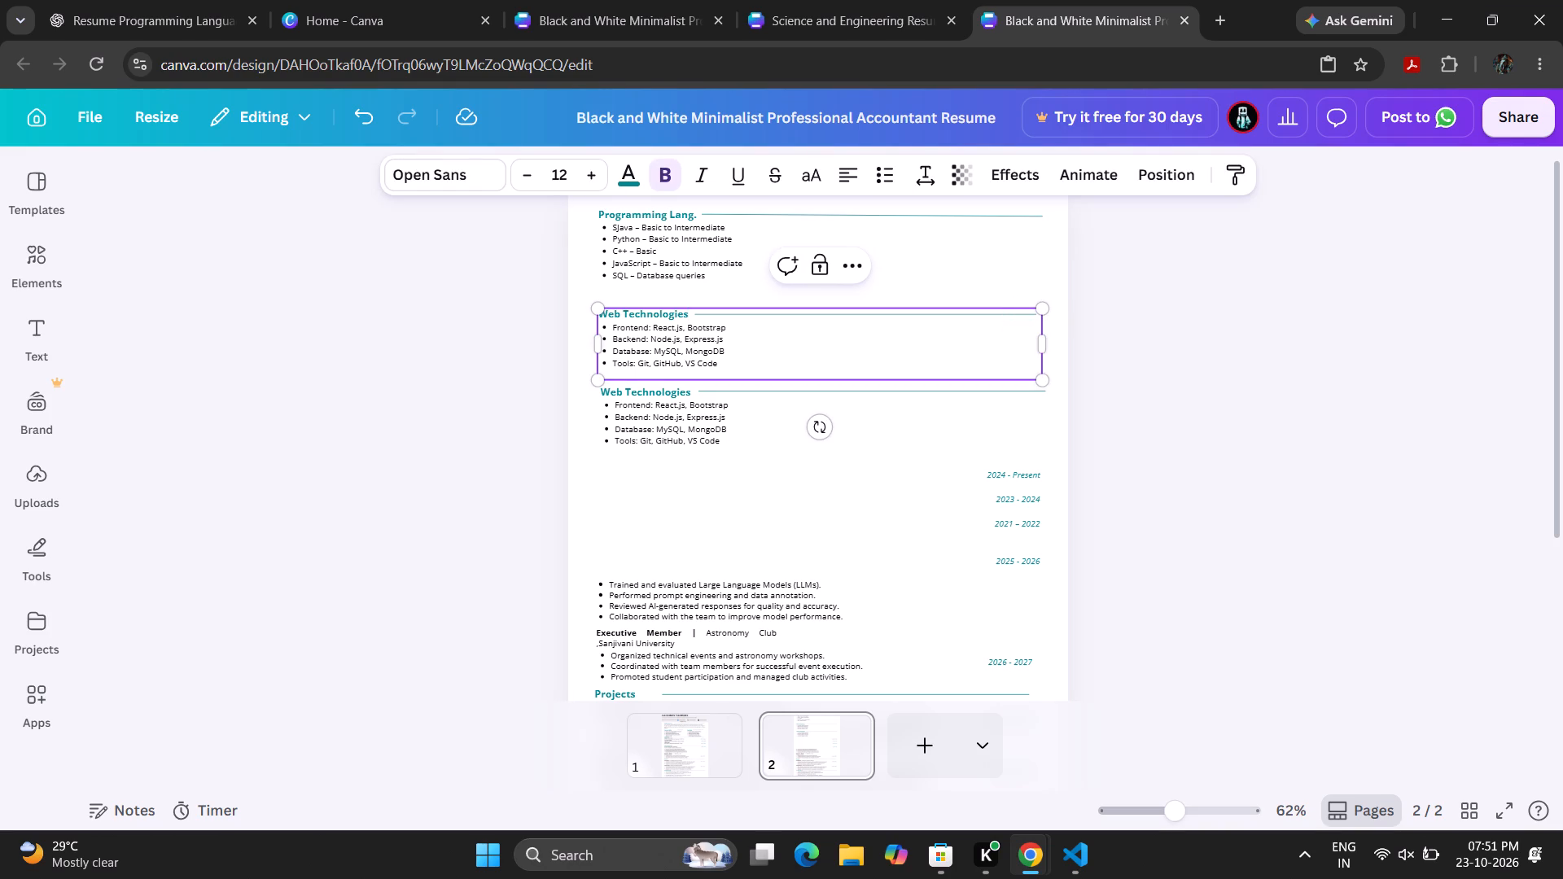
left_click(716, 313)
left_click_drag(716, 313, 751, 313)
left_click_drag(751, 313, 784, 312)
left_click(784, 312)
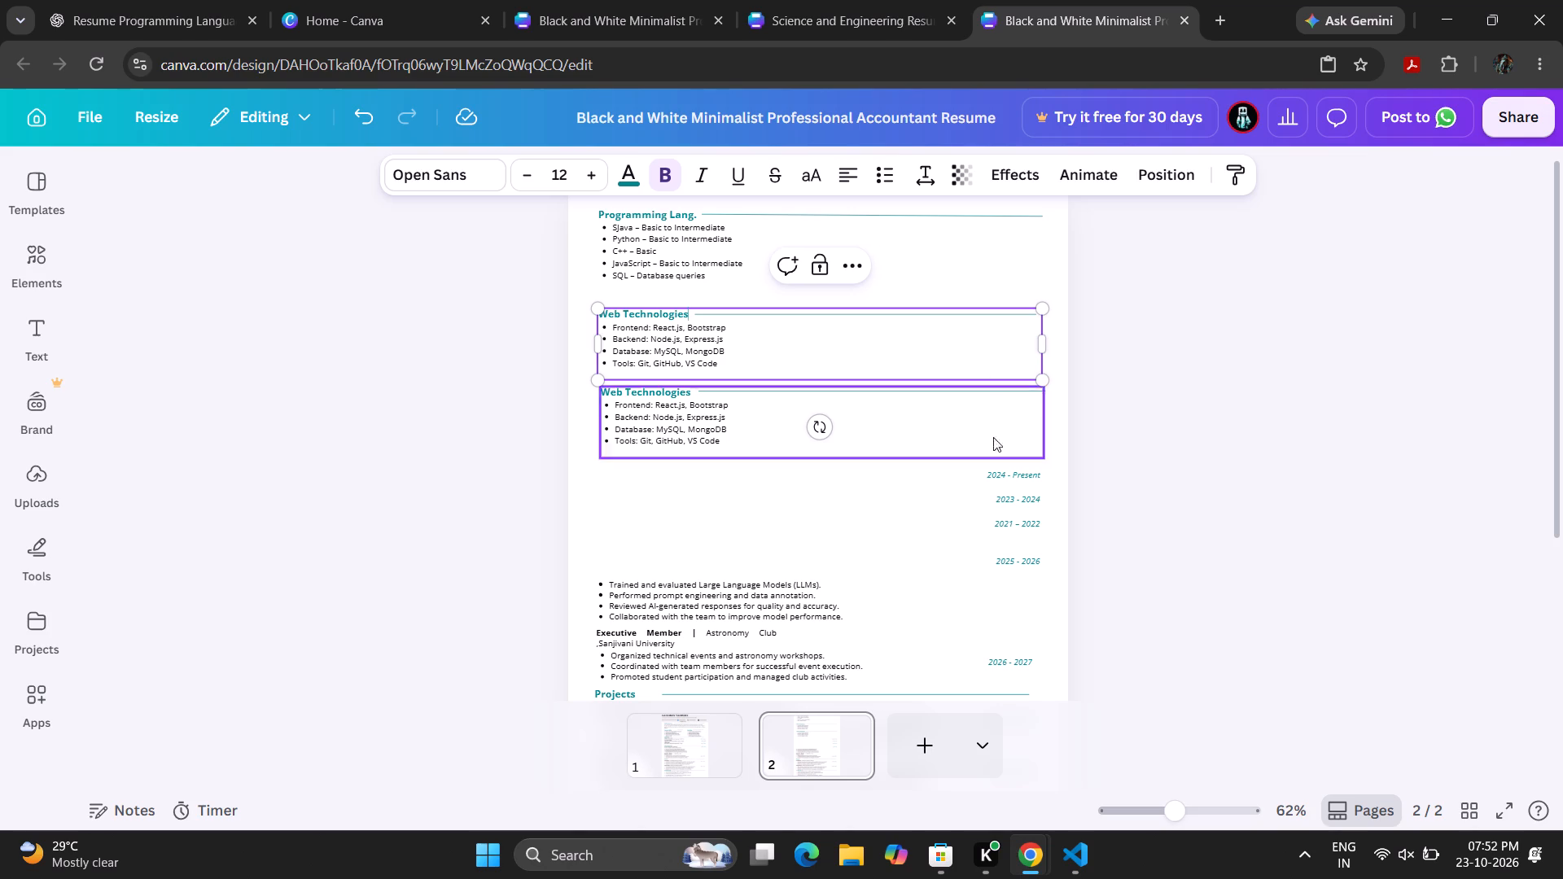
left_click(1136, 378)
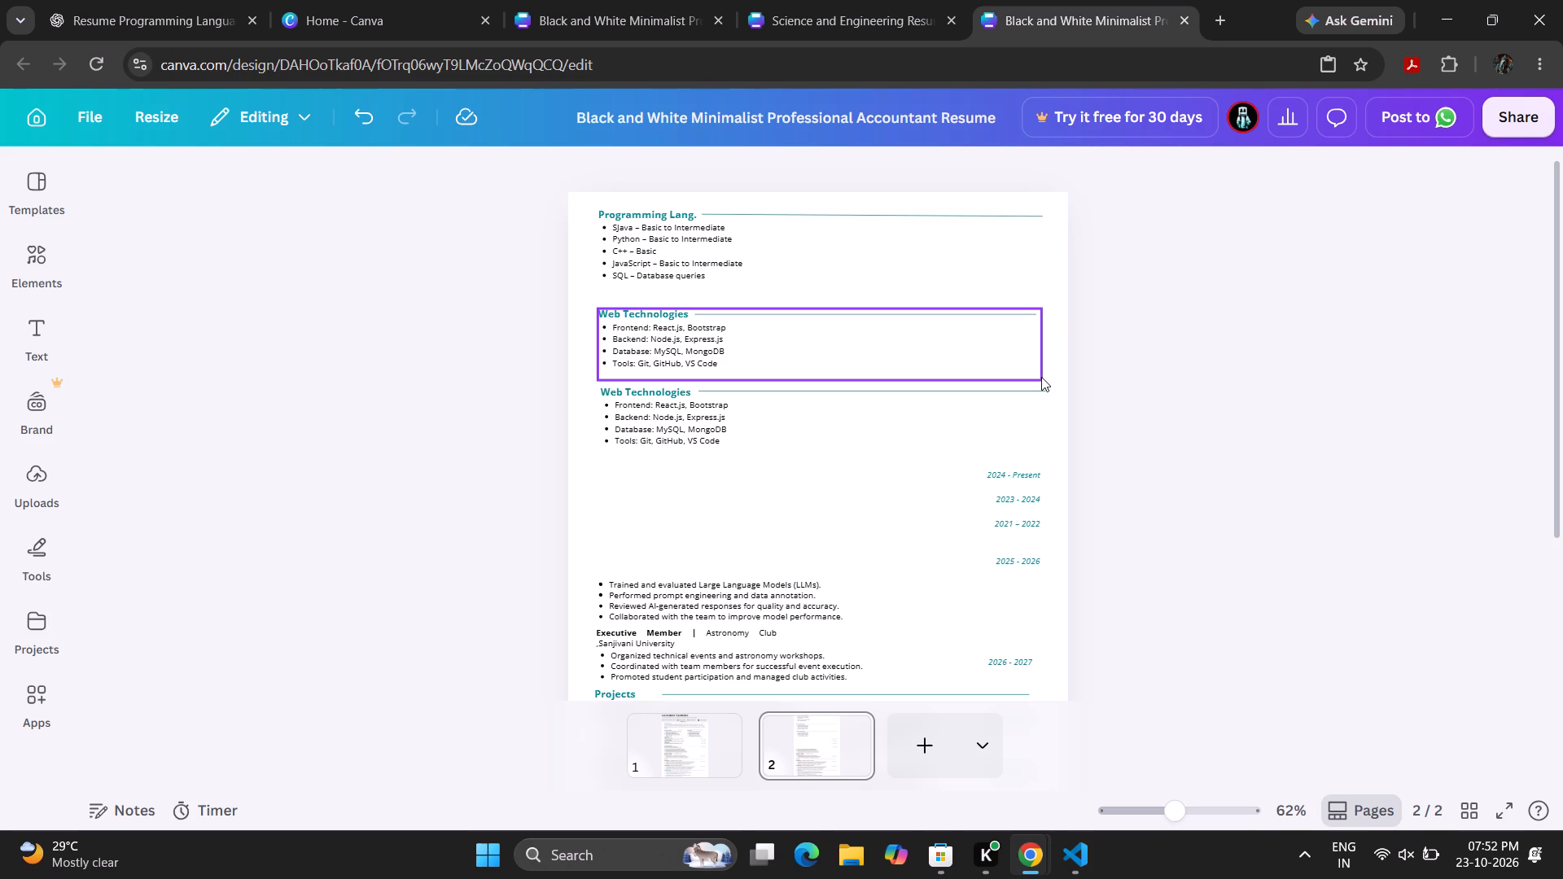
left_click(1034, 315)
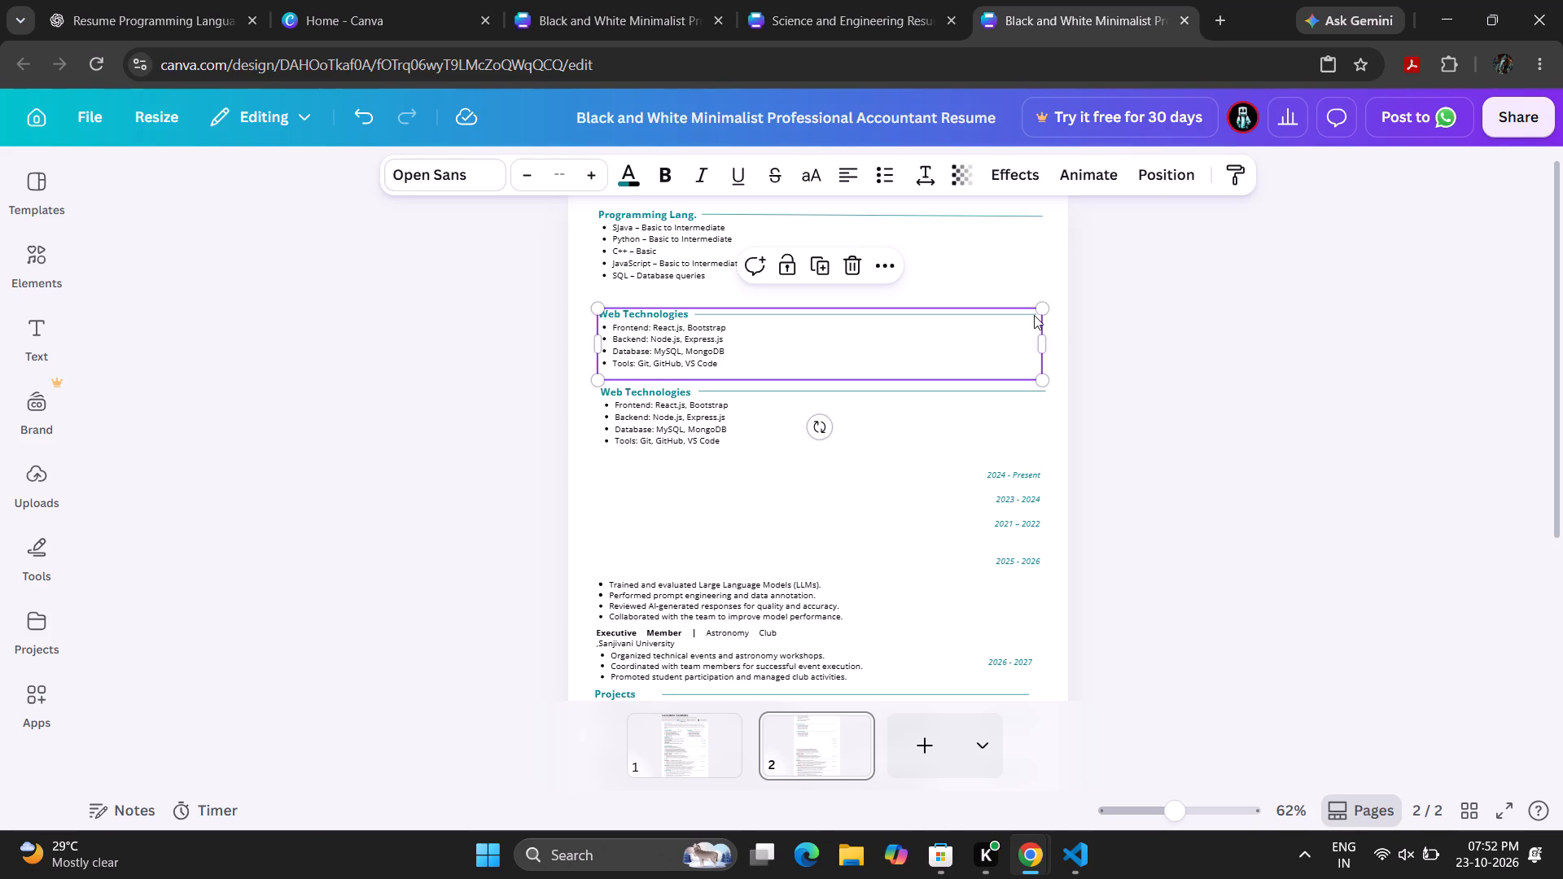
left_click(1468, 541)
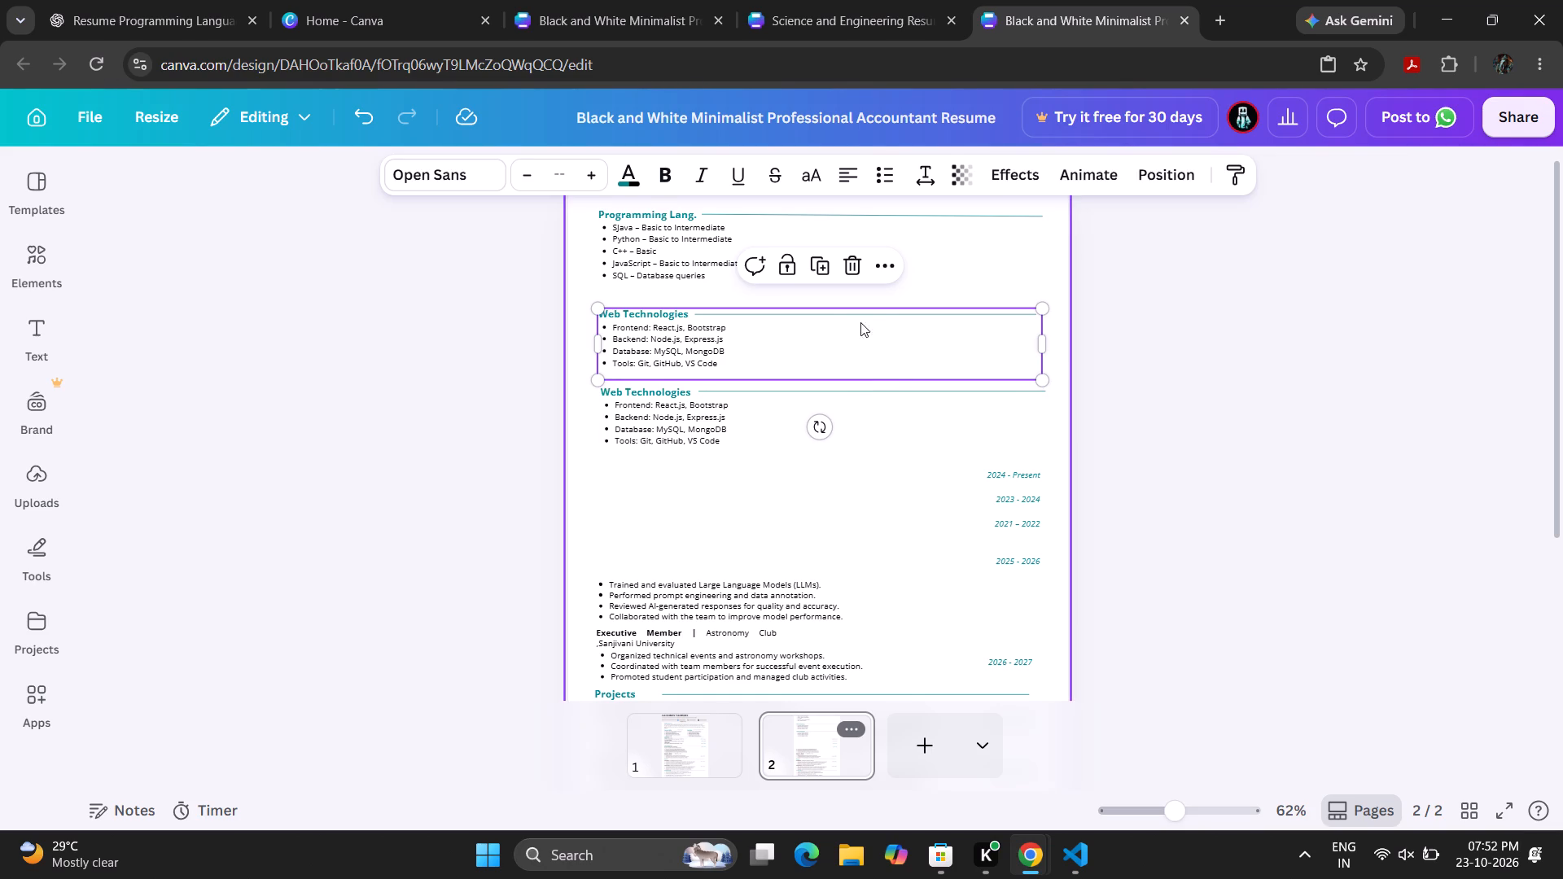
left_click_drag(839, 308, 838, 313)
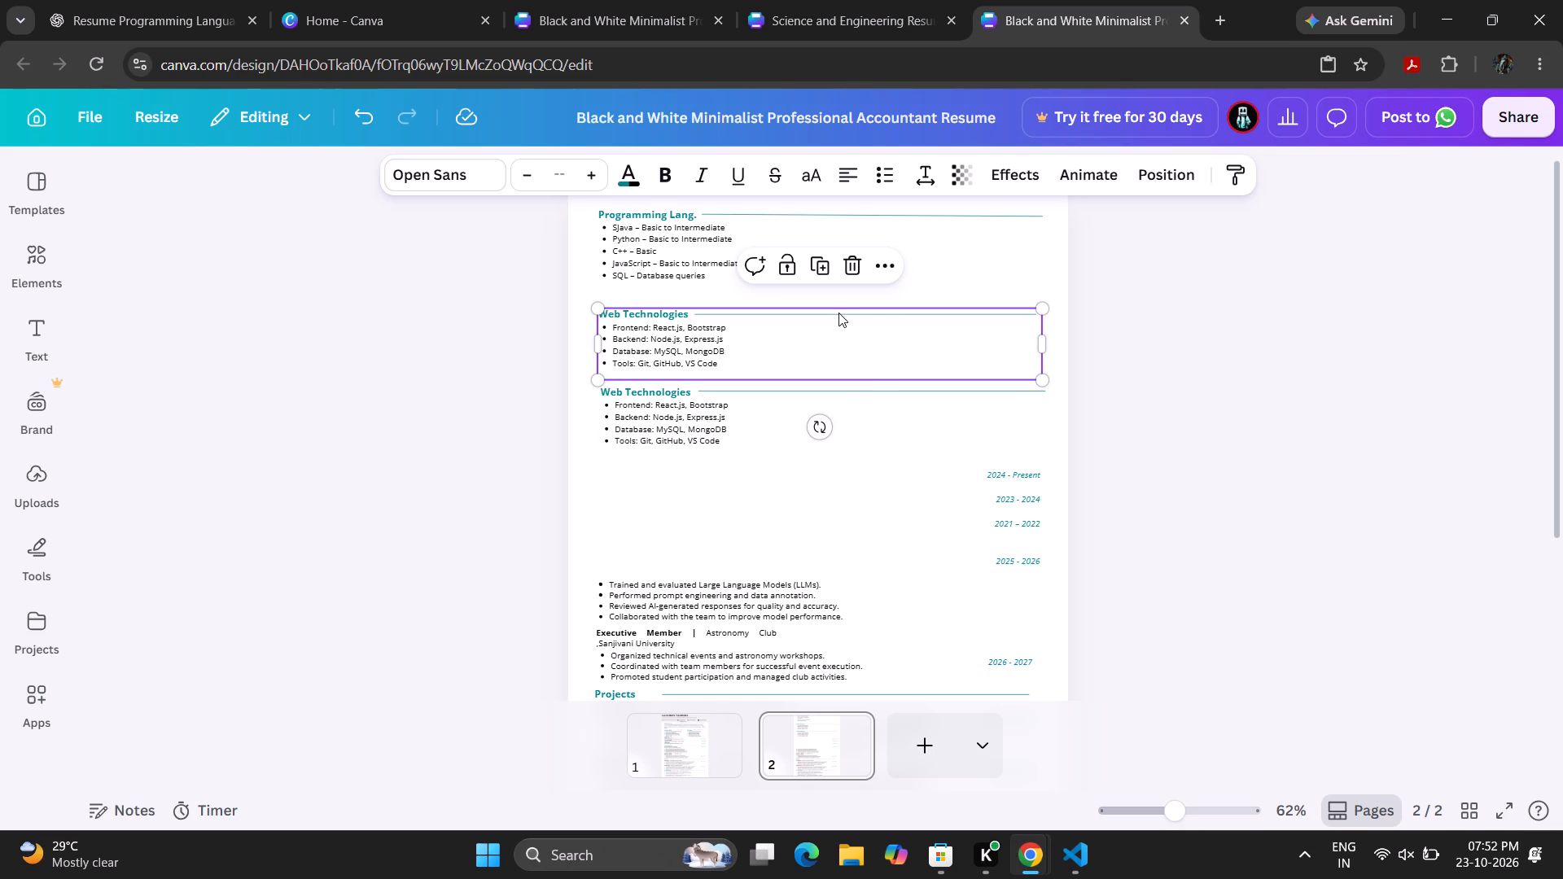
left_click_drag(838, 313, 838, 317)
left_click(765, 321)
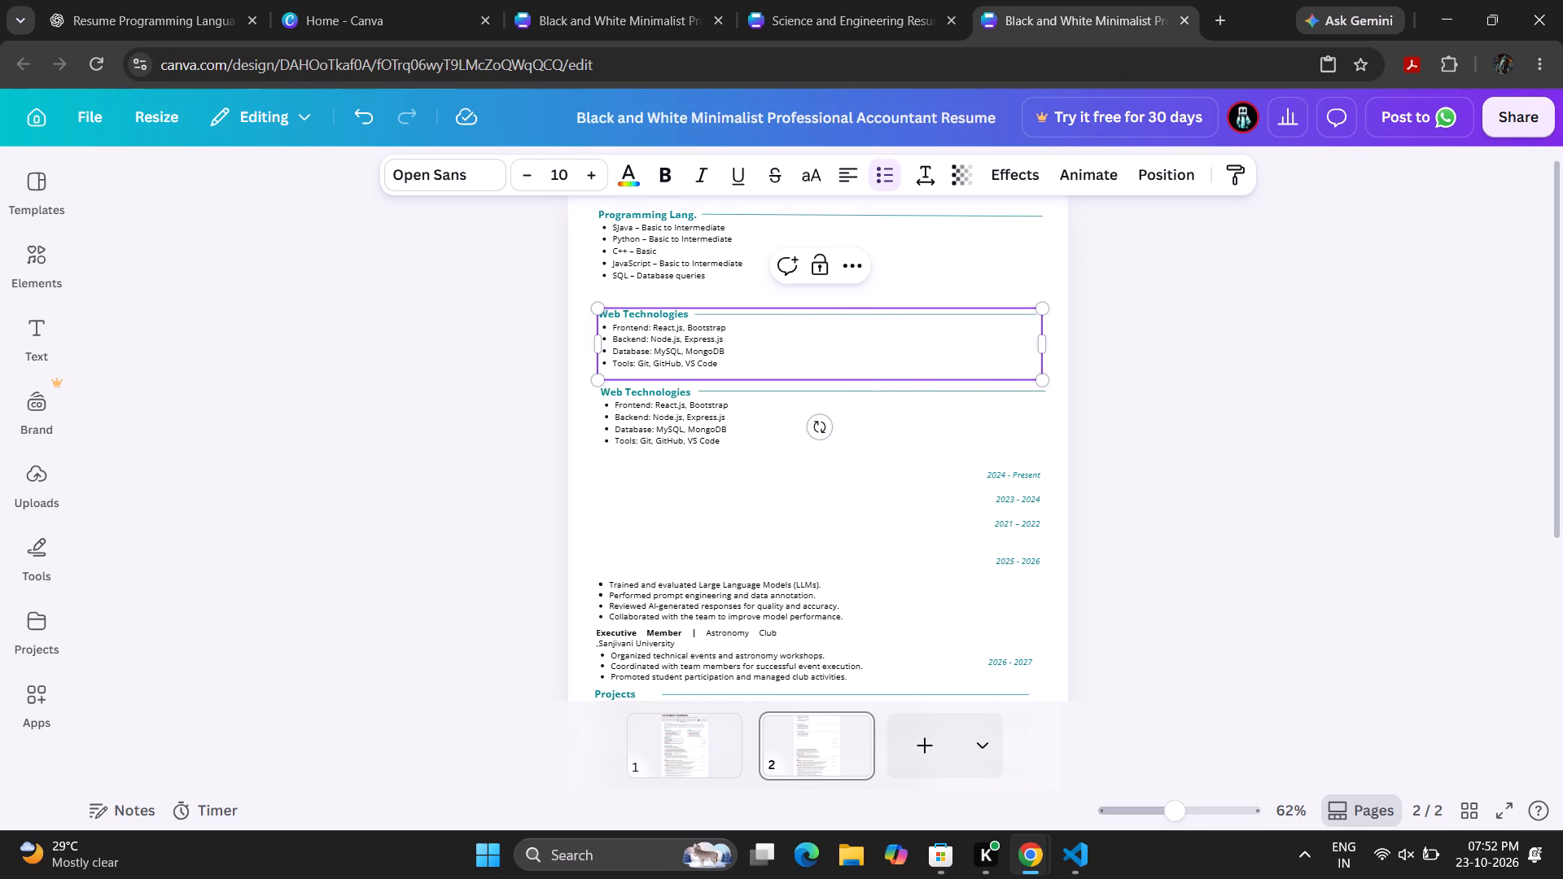
Move the upper Web Technologies text block down off its divider line, then extend the line's right end slightly and shorten its left end.
left_click_drag(908, 383, 923, 449)
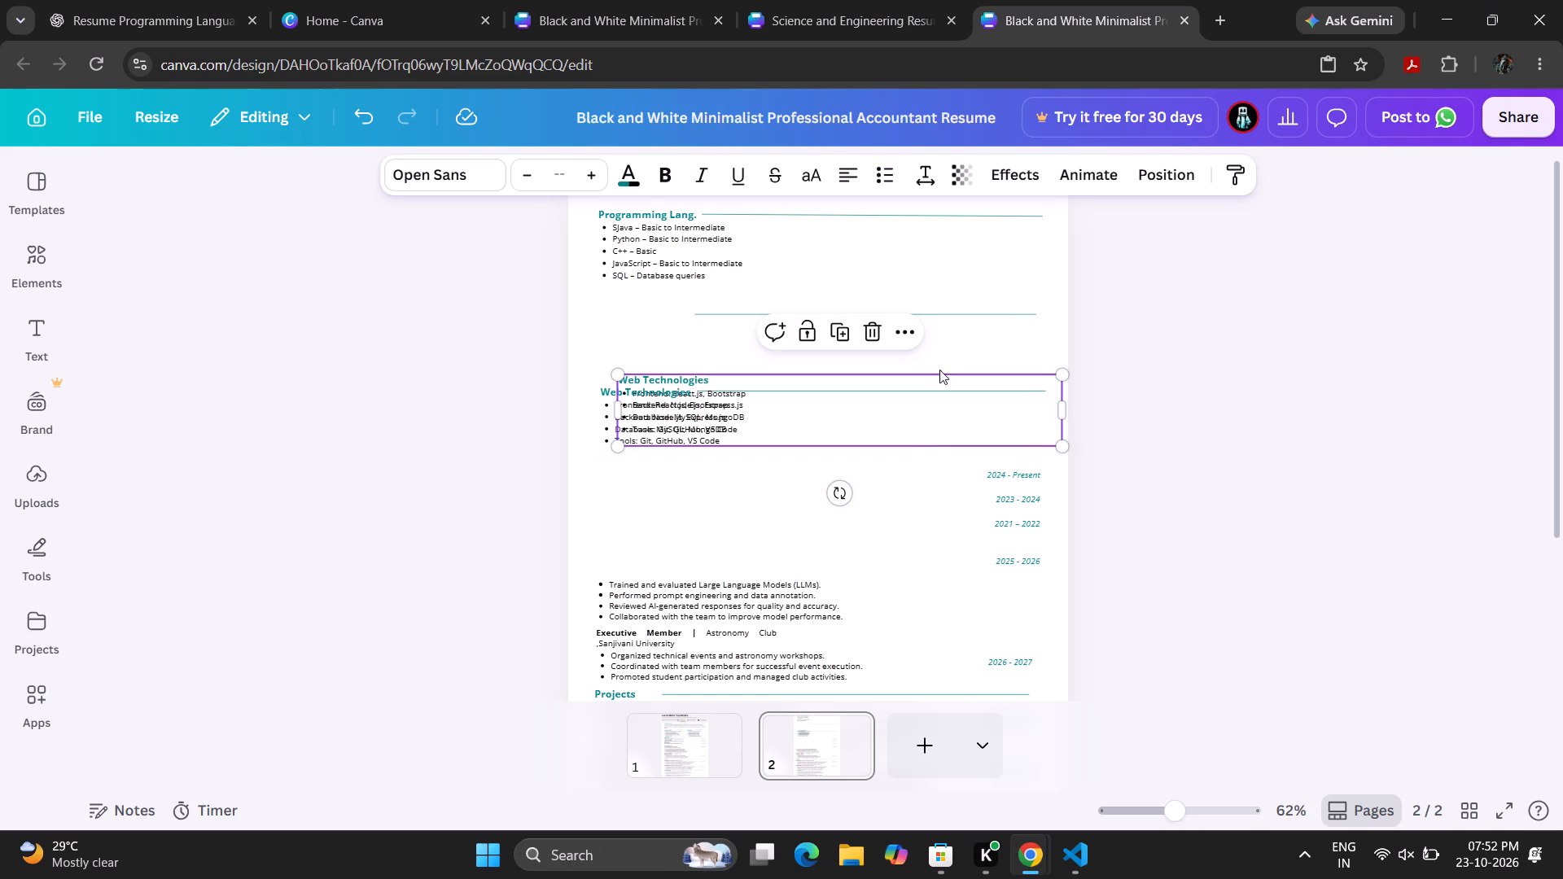
left_click(965, 316)
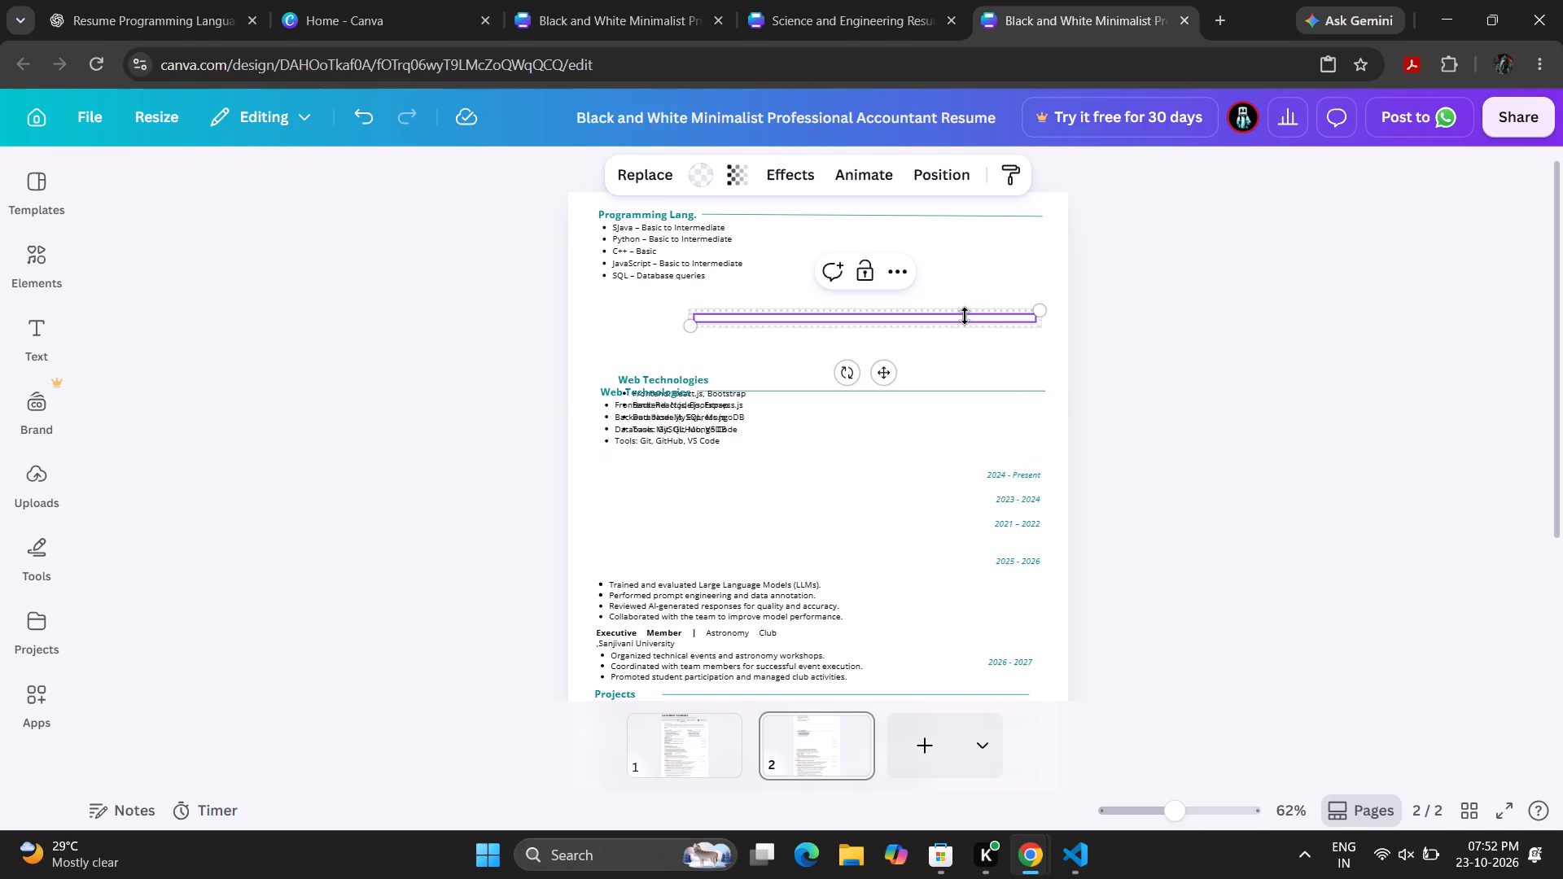
left_click(1158, 322)
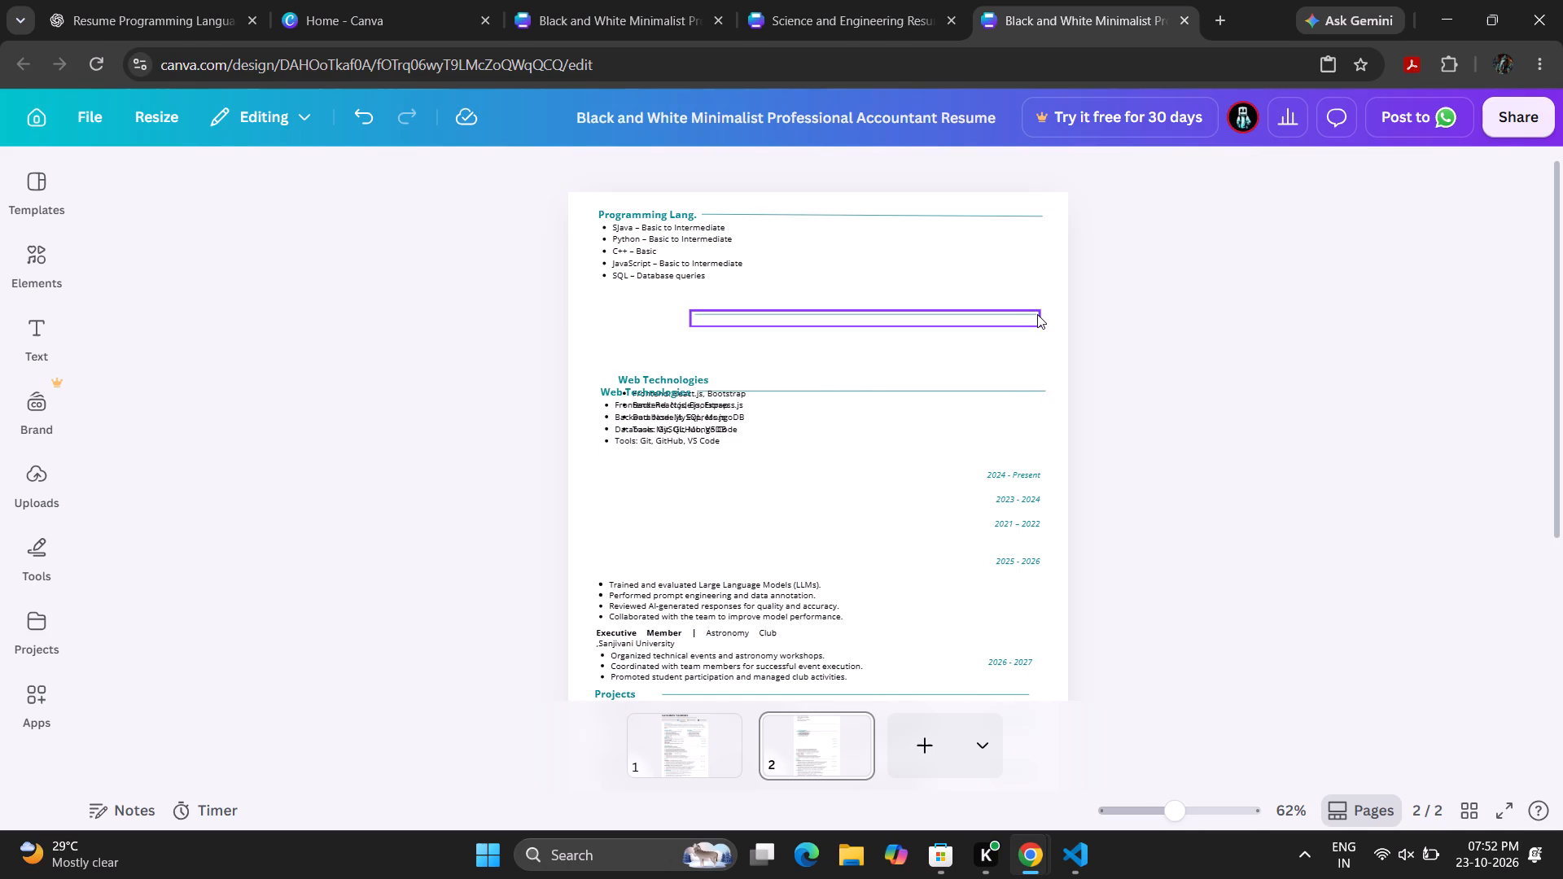
left_click(1037, 317)
left_click(1039, 309)
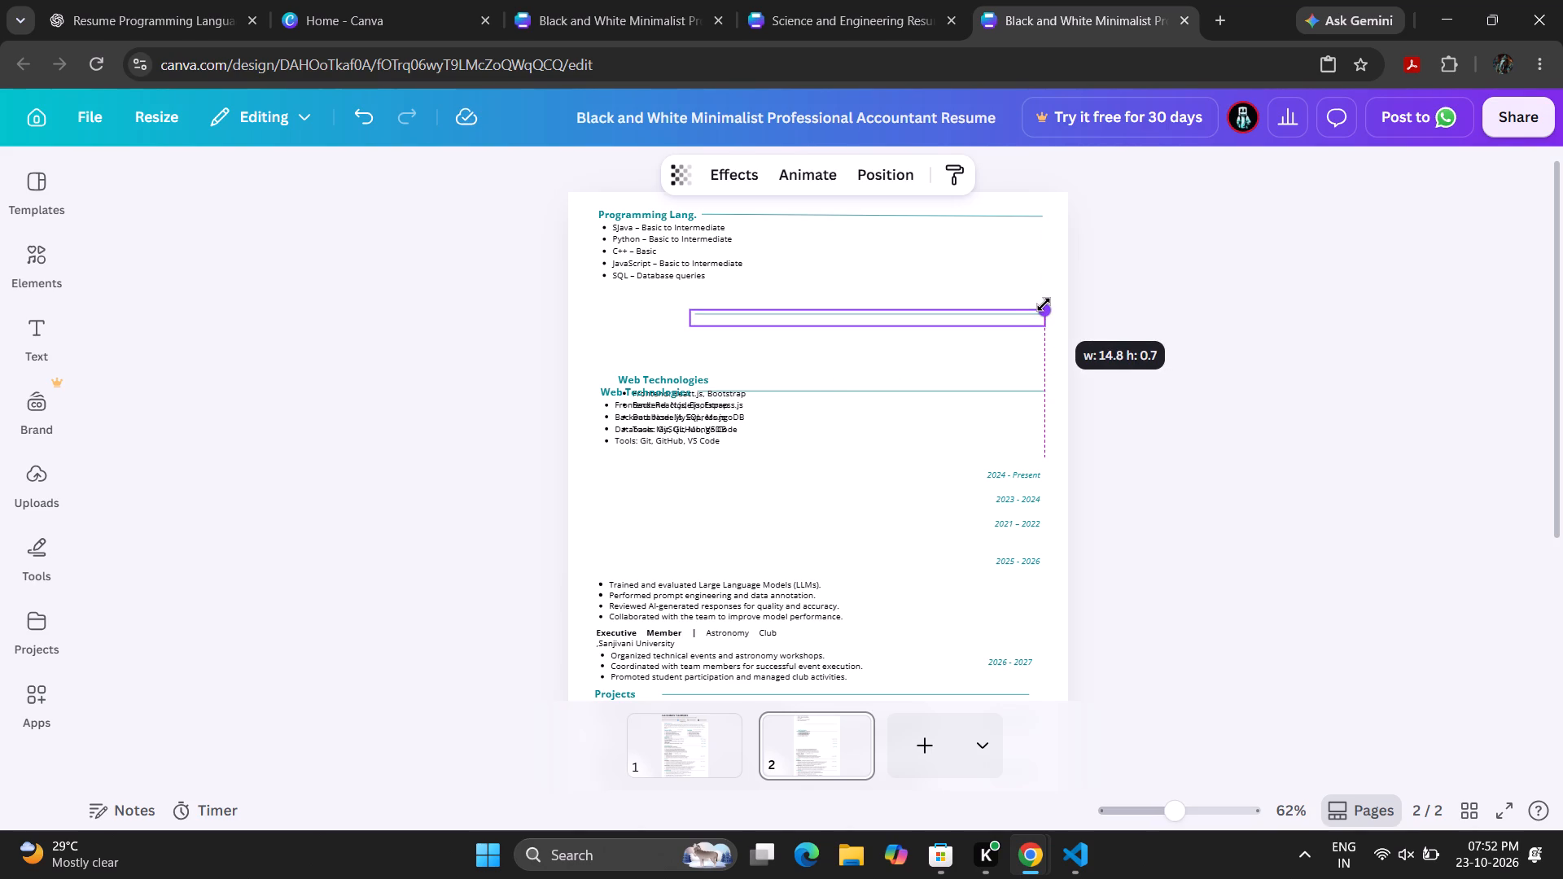
left_click(1154, 318)
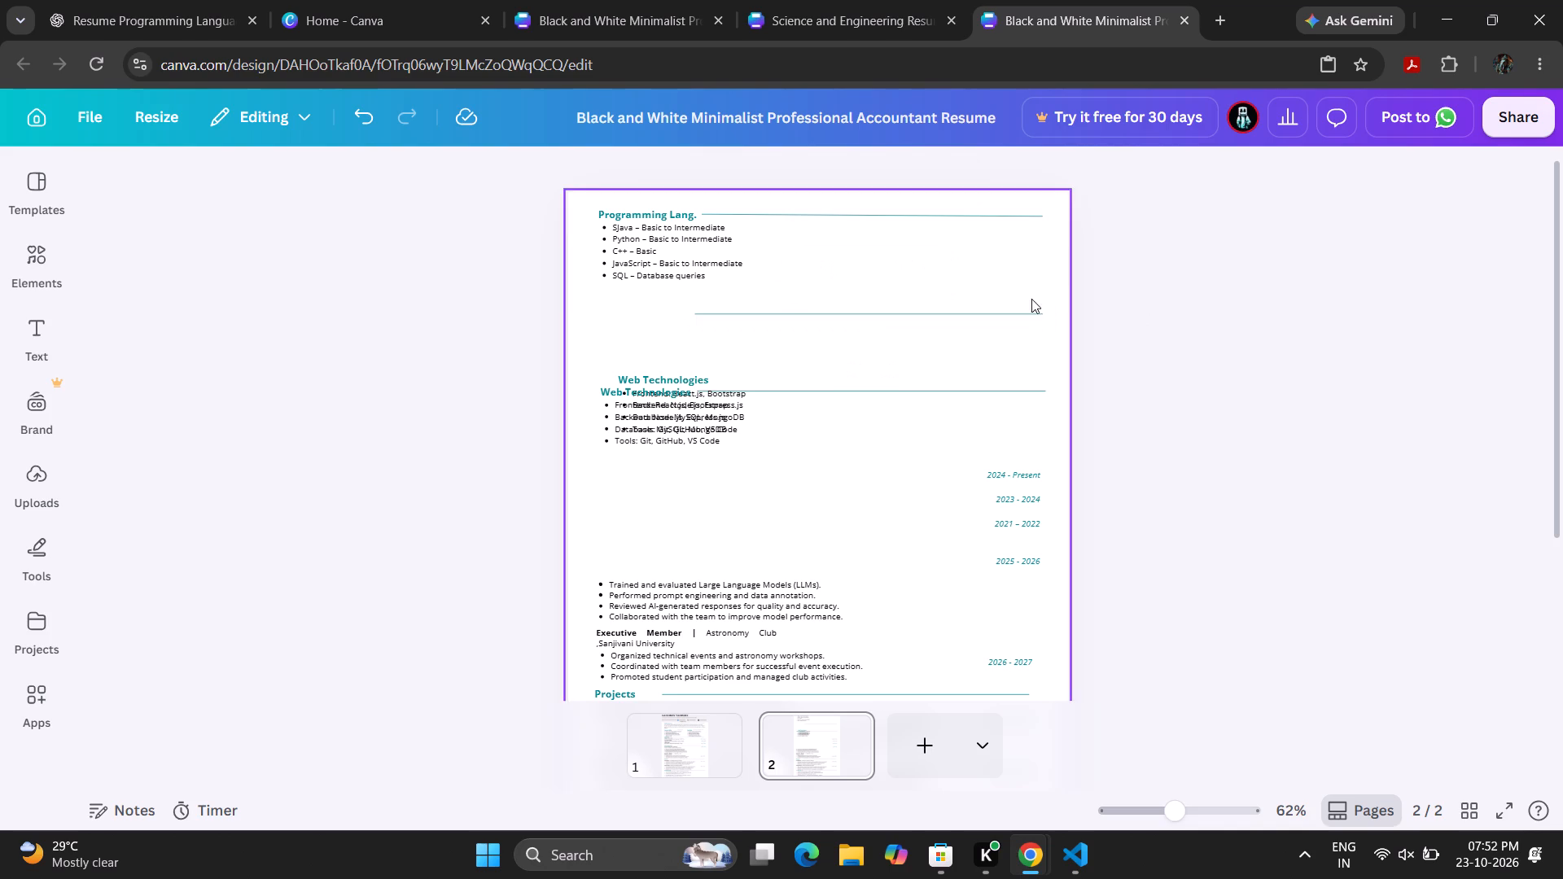
left_click(693, 319)
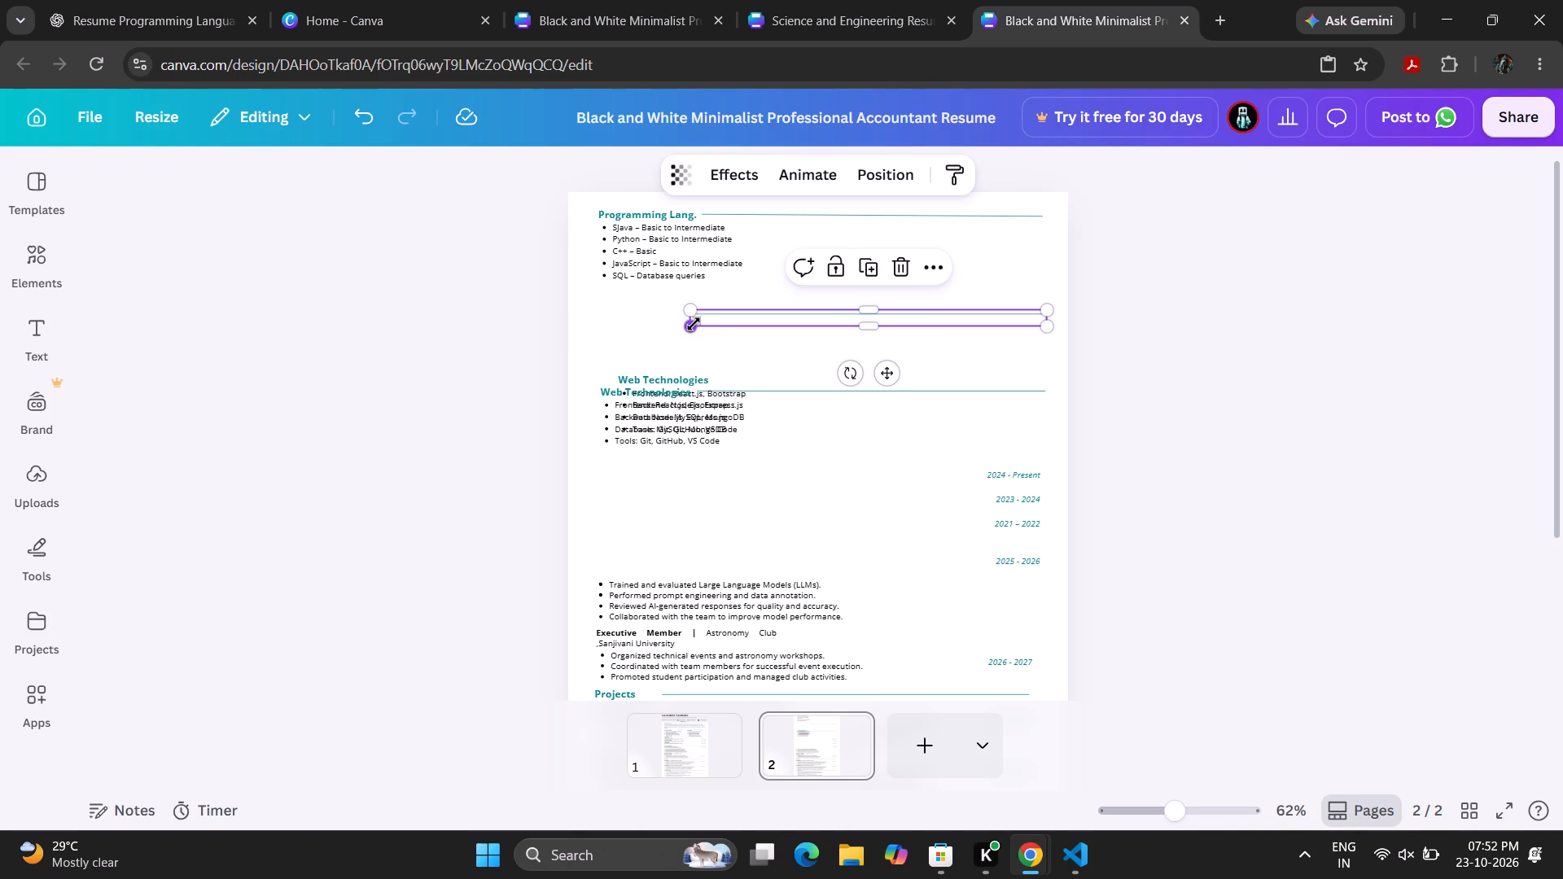
left_click(693, 327)
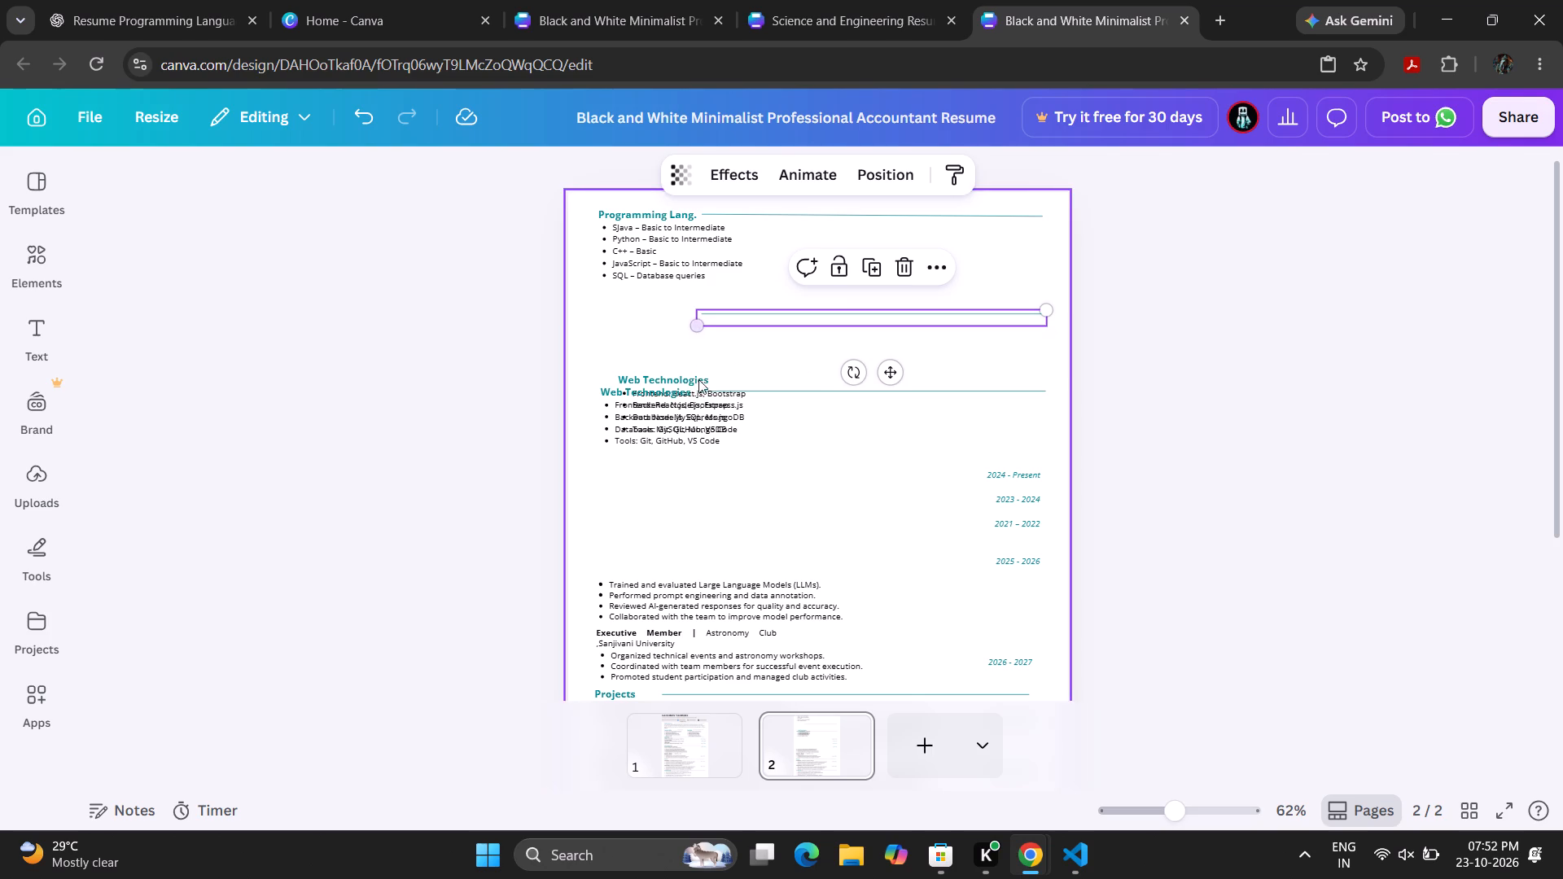
Move one of the overlapping Web Technologies blocks up beside the adjusted divider line, aligning its left edge with the Programming Lang. section.
left_click_drag(865, 429, 839, 366)
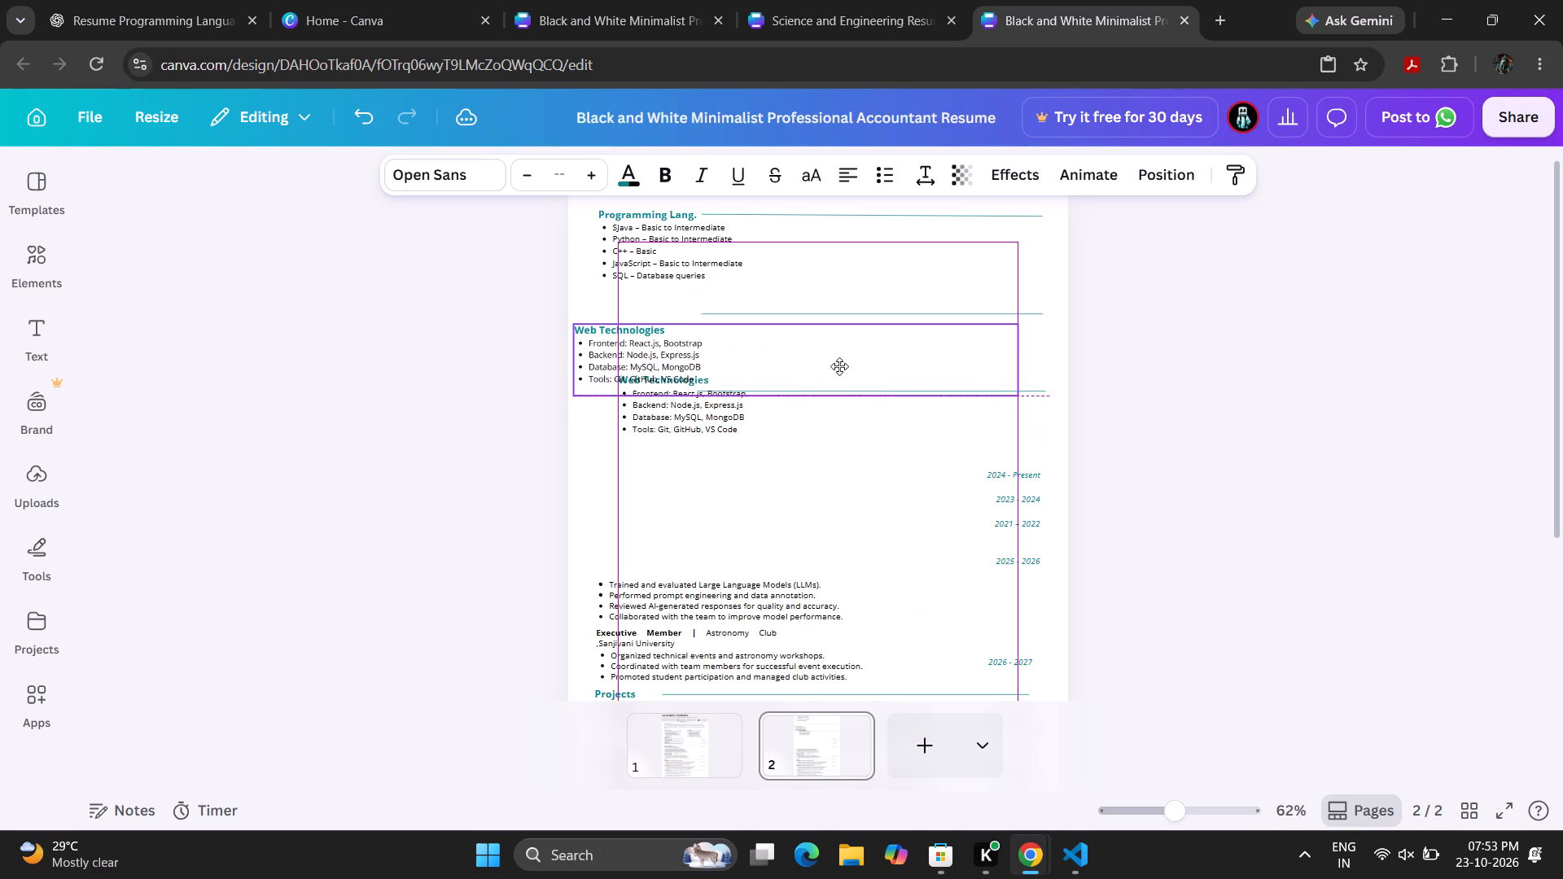
left_click_drag(839, 366, 840, 343)
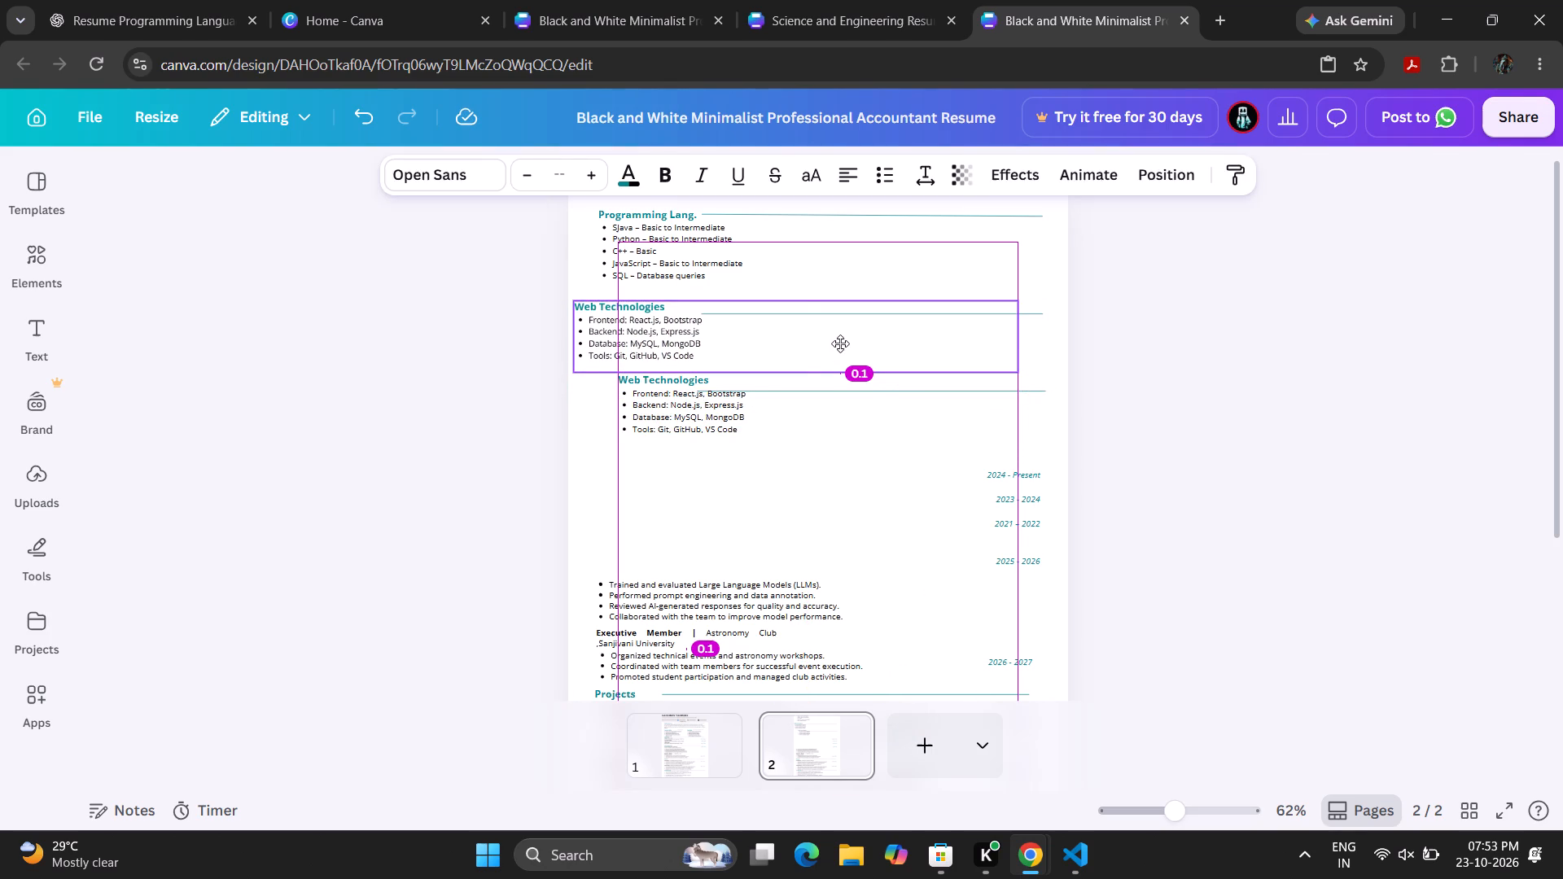
left_click_drag(840, 343, 861, 345)
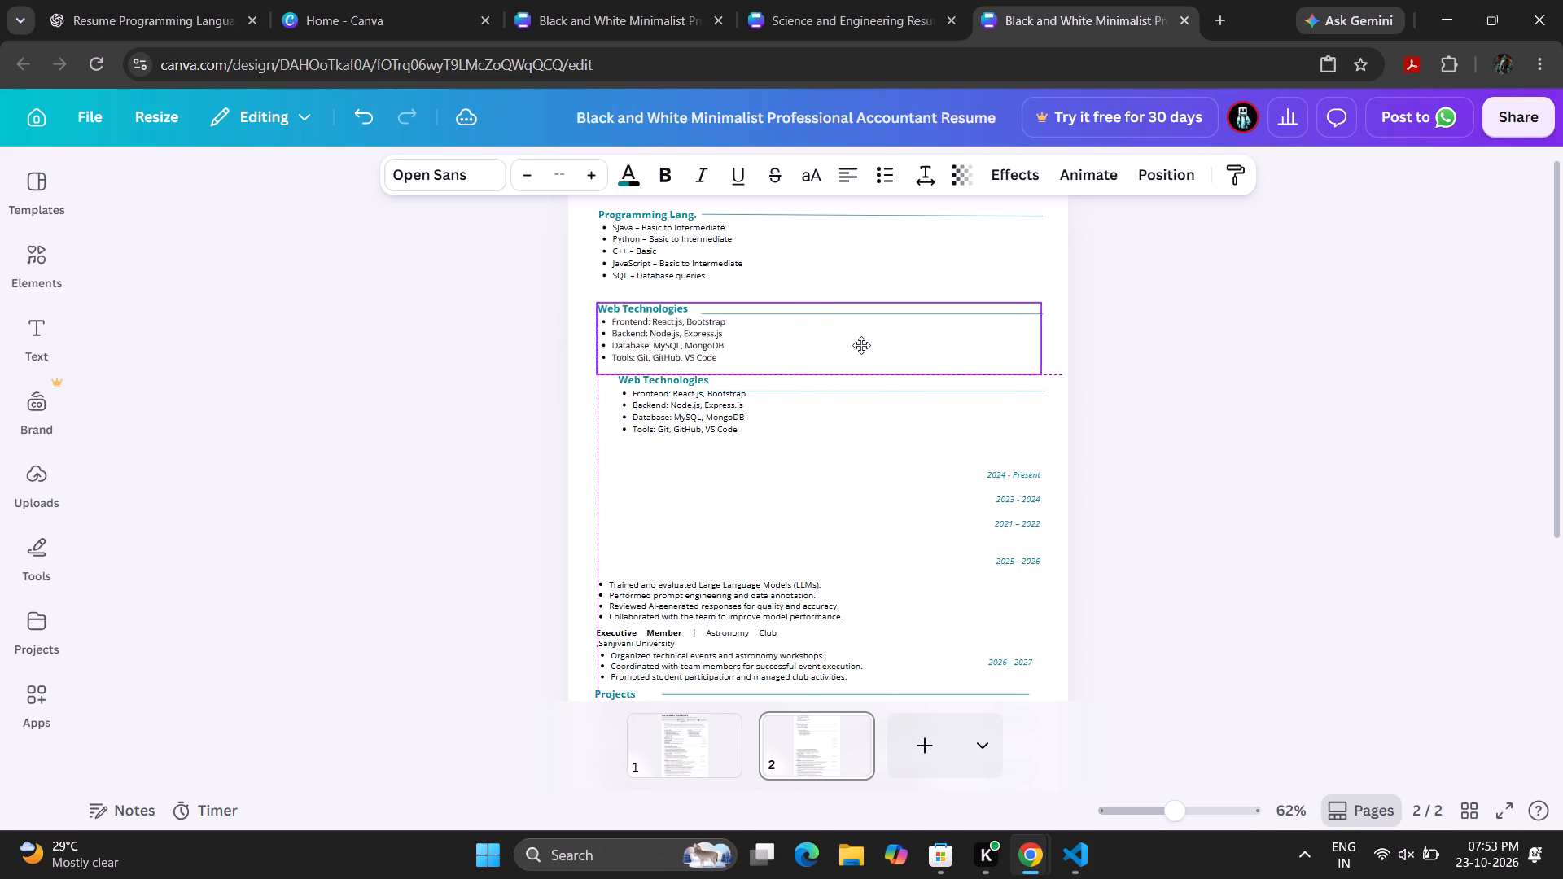
left_click_drag(861, 345, 878, 351)
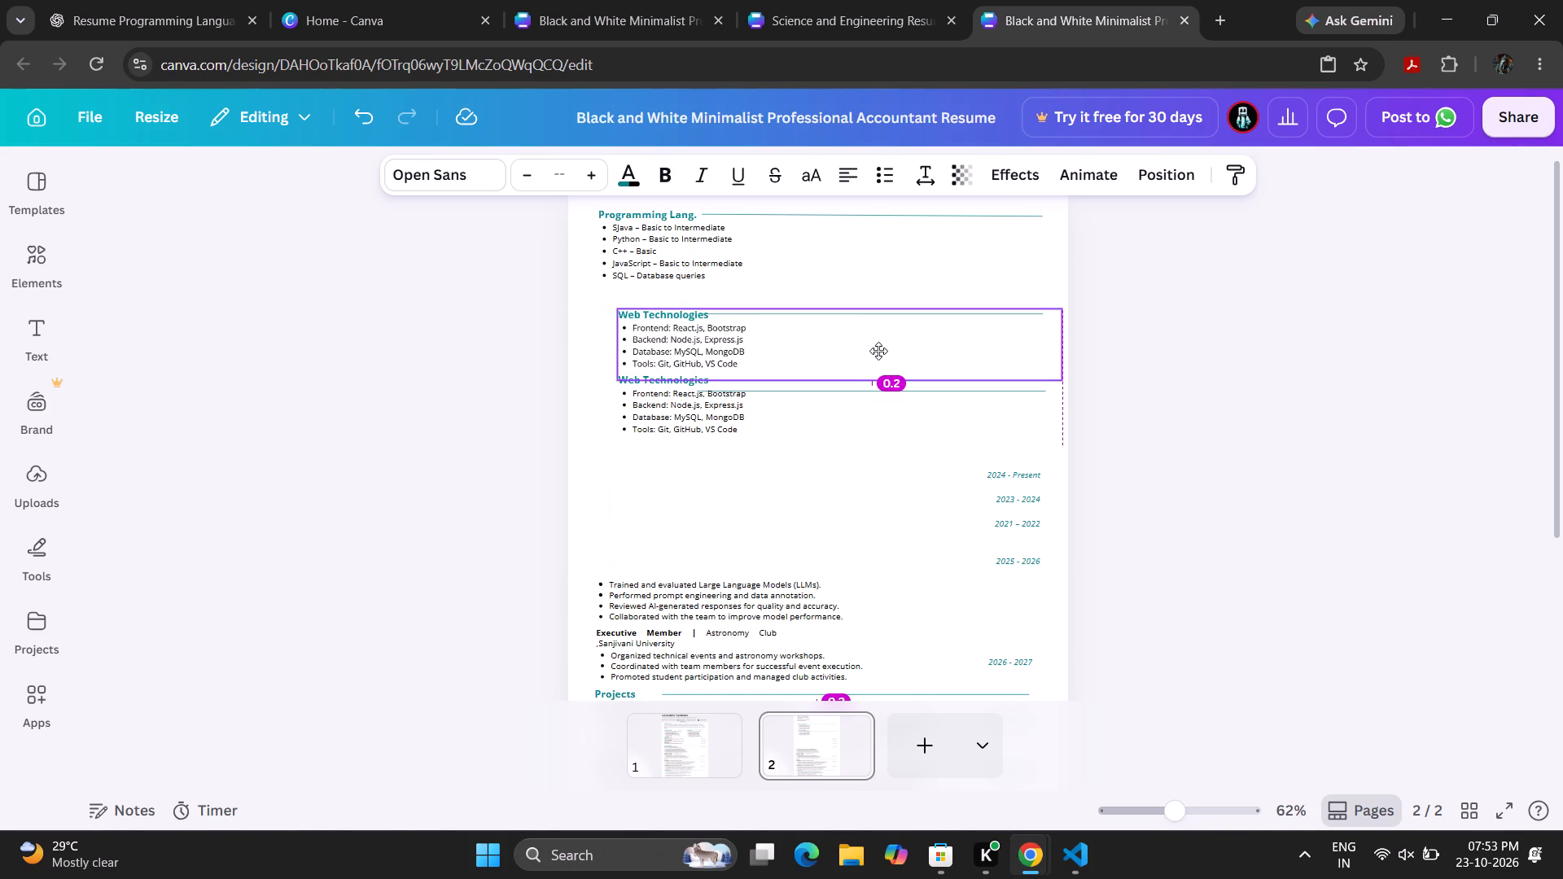
left_click_drag(878, 351, 865, 345)
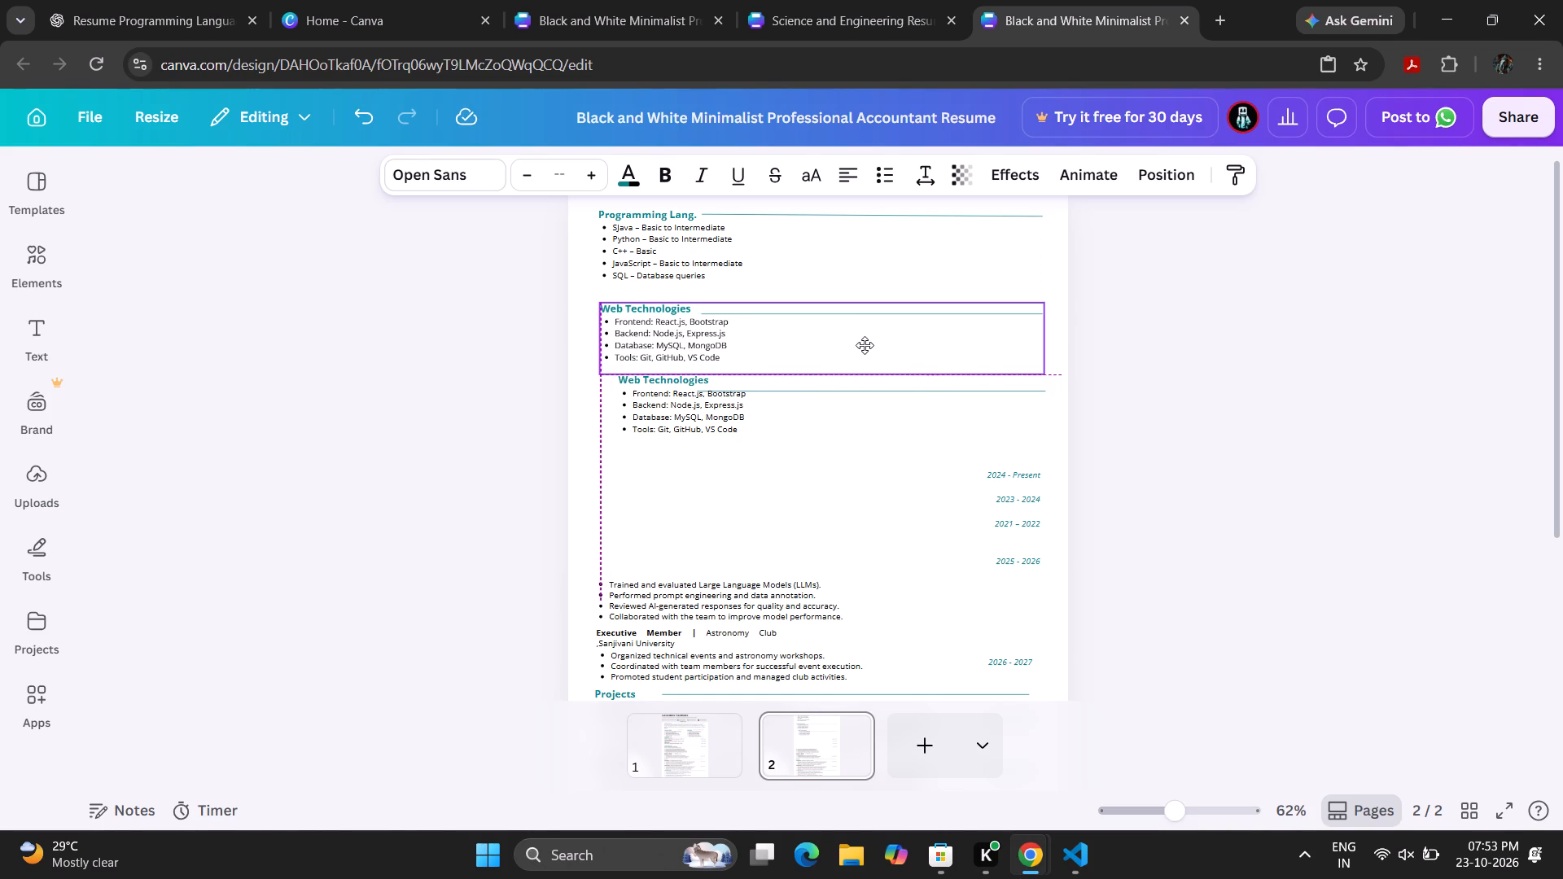
left_click_drag(865, 345, 867, 350)
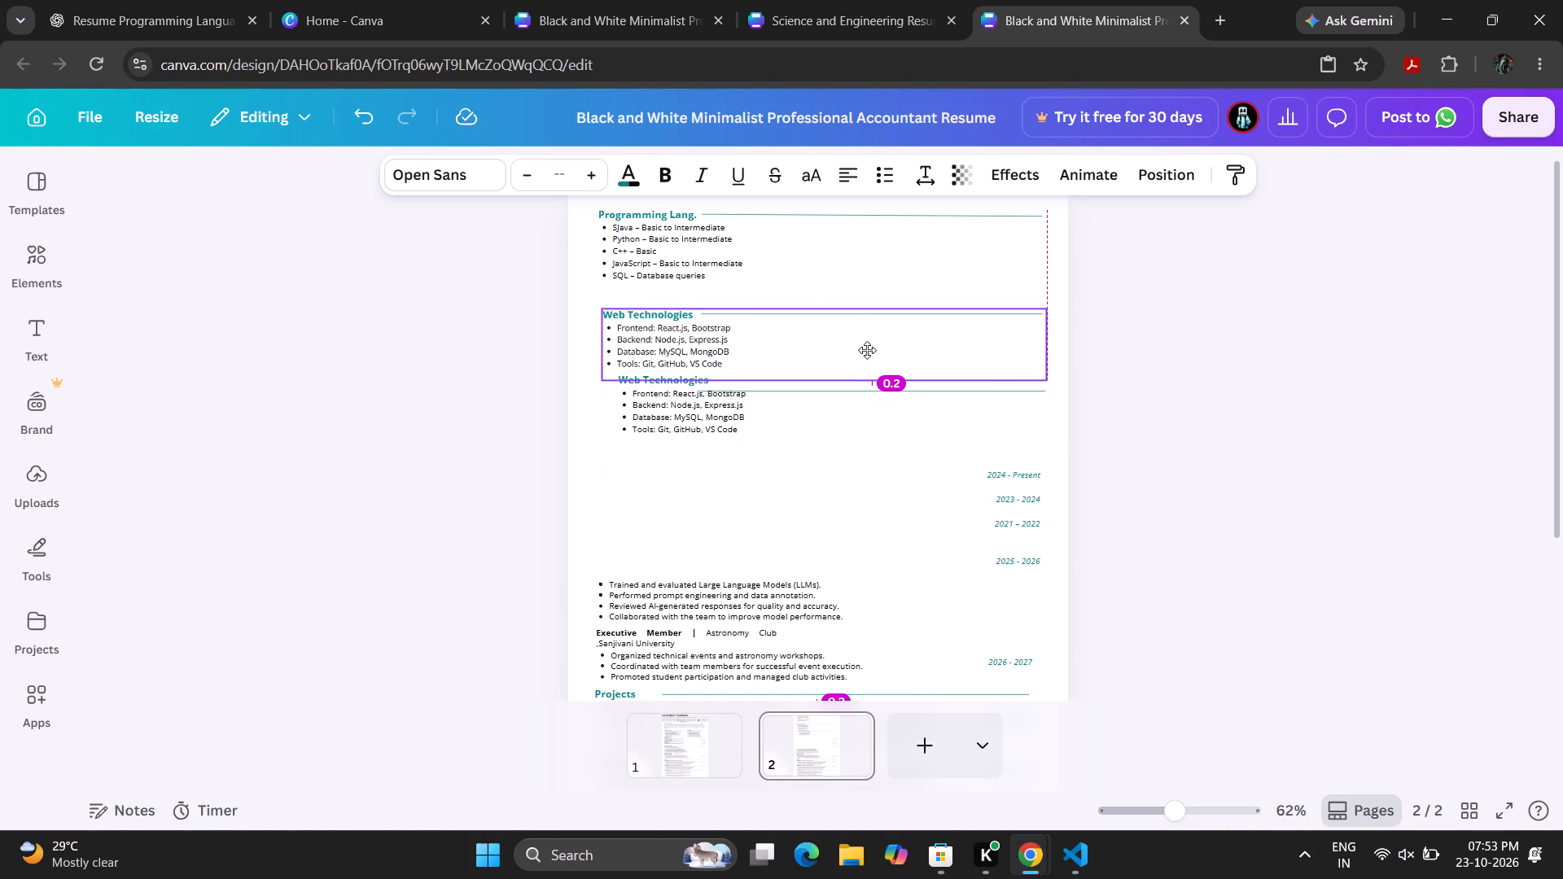
left_click_drag(867, 350, 868, 352)
left_click_drag(868, 352, 868, 349)
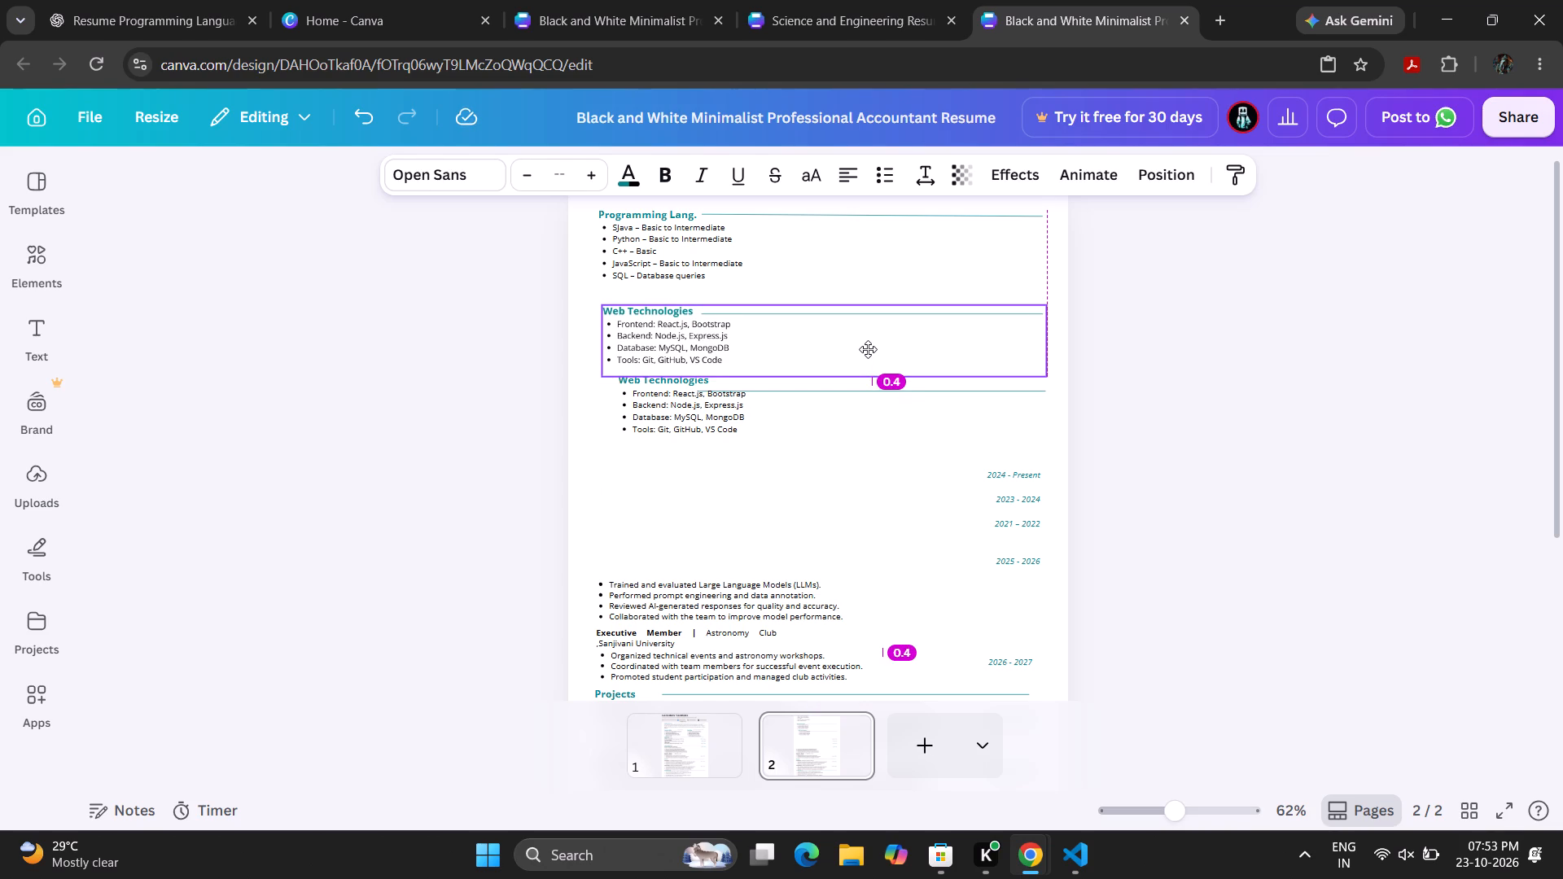
left_click_drag(868, 349, 869, 352)
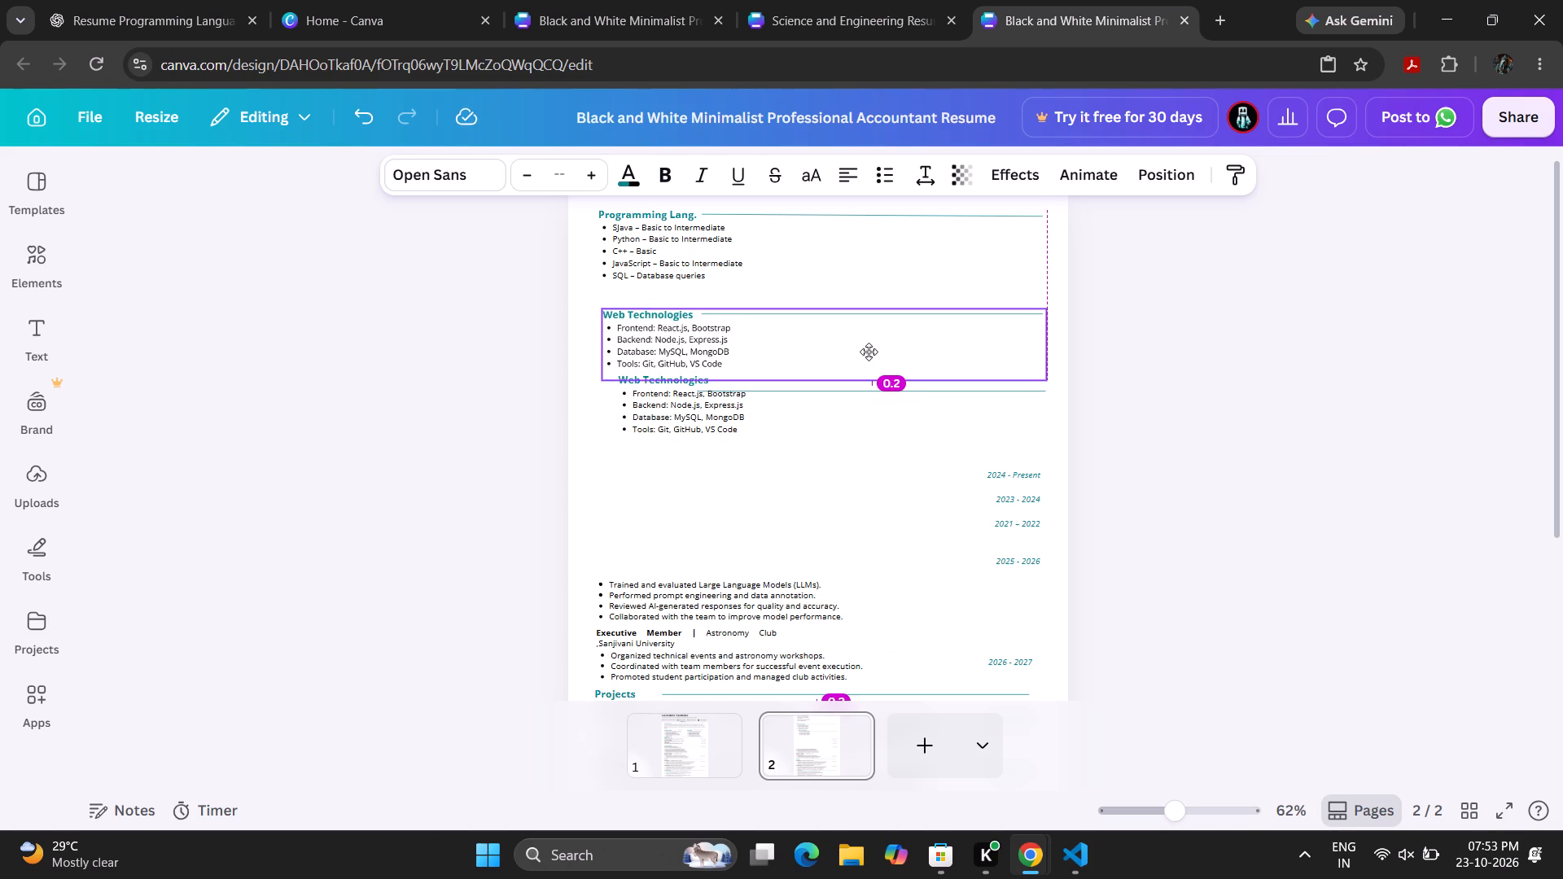
left_click_drag(869, 352, 867, 348)
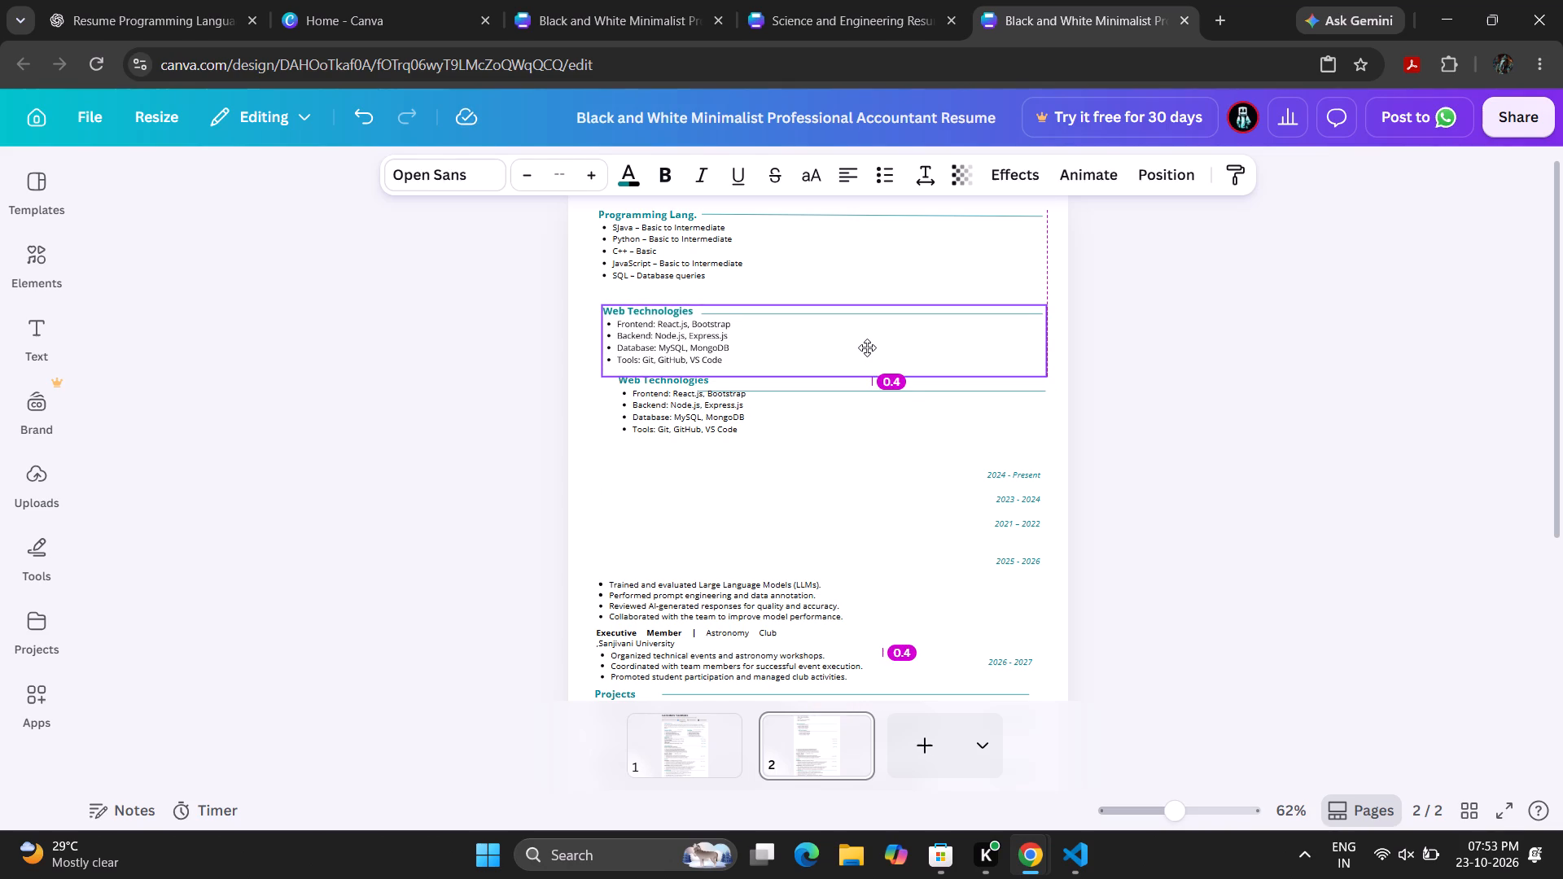
left_click_drag(867, 348, 867, 351)
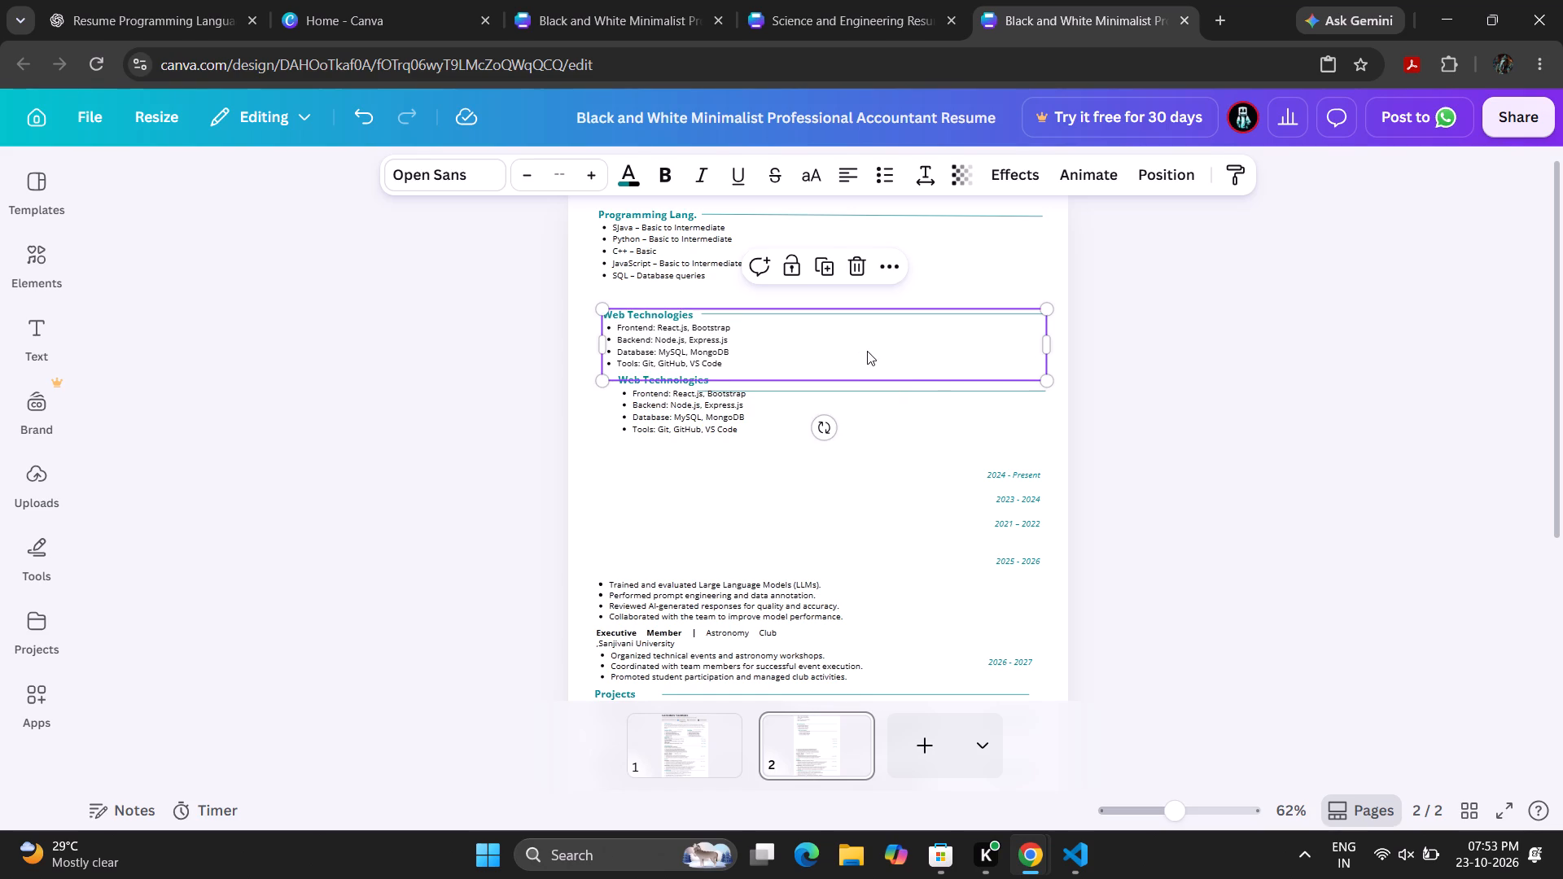
left_click(1189, 413)
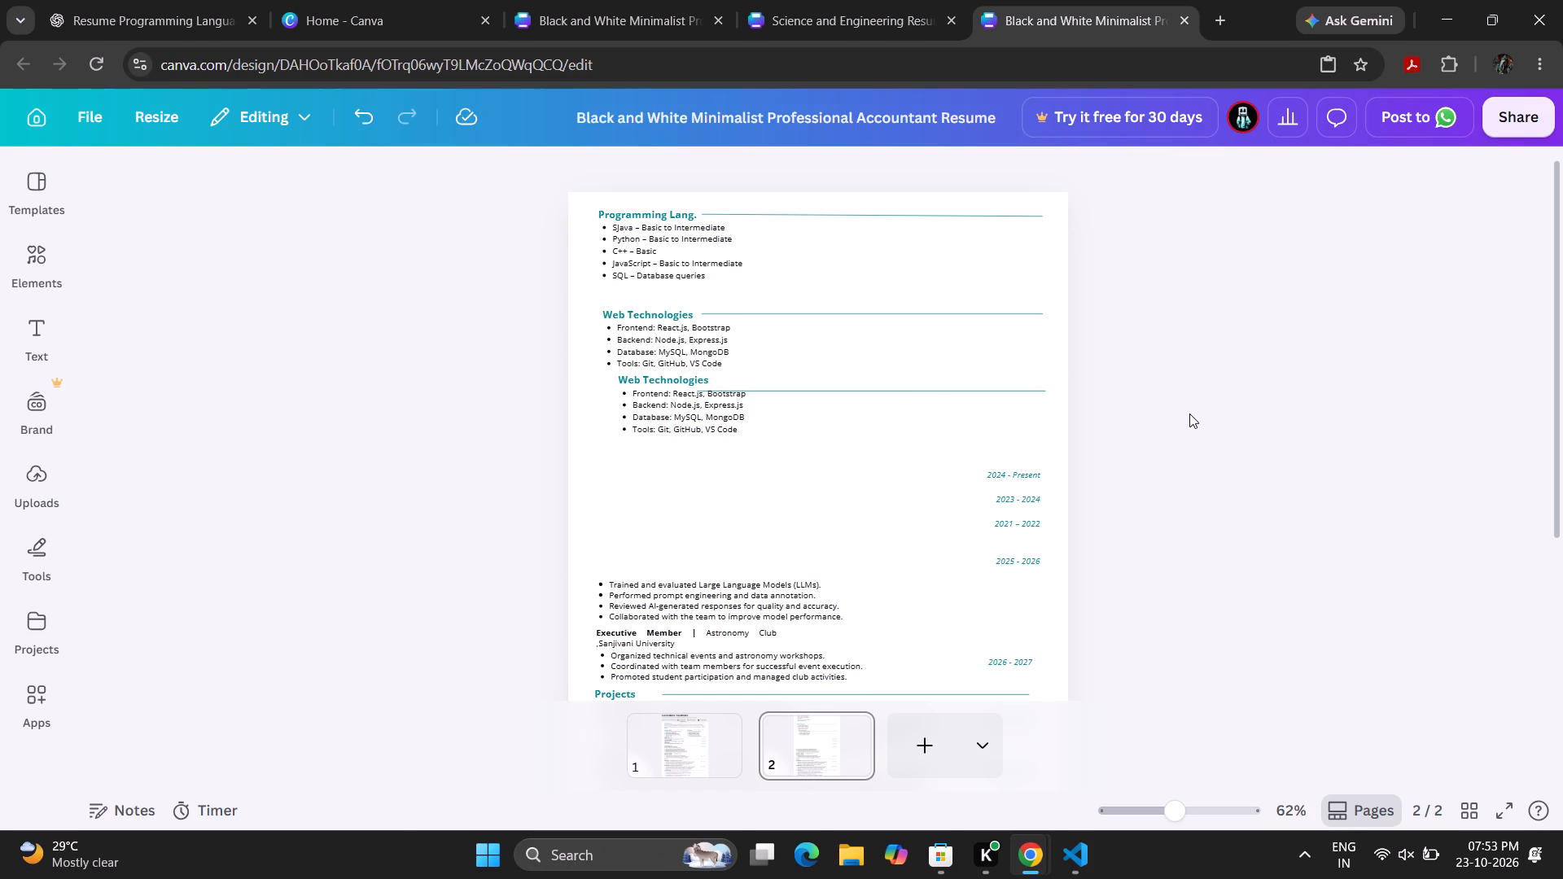
left_click(619, 321)
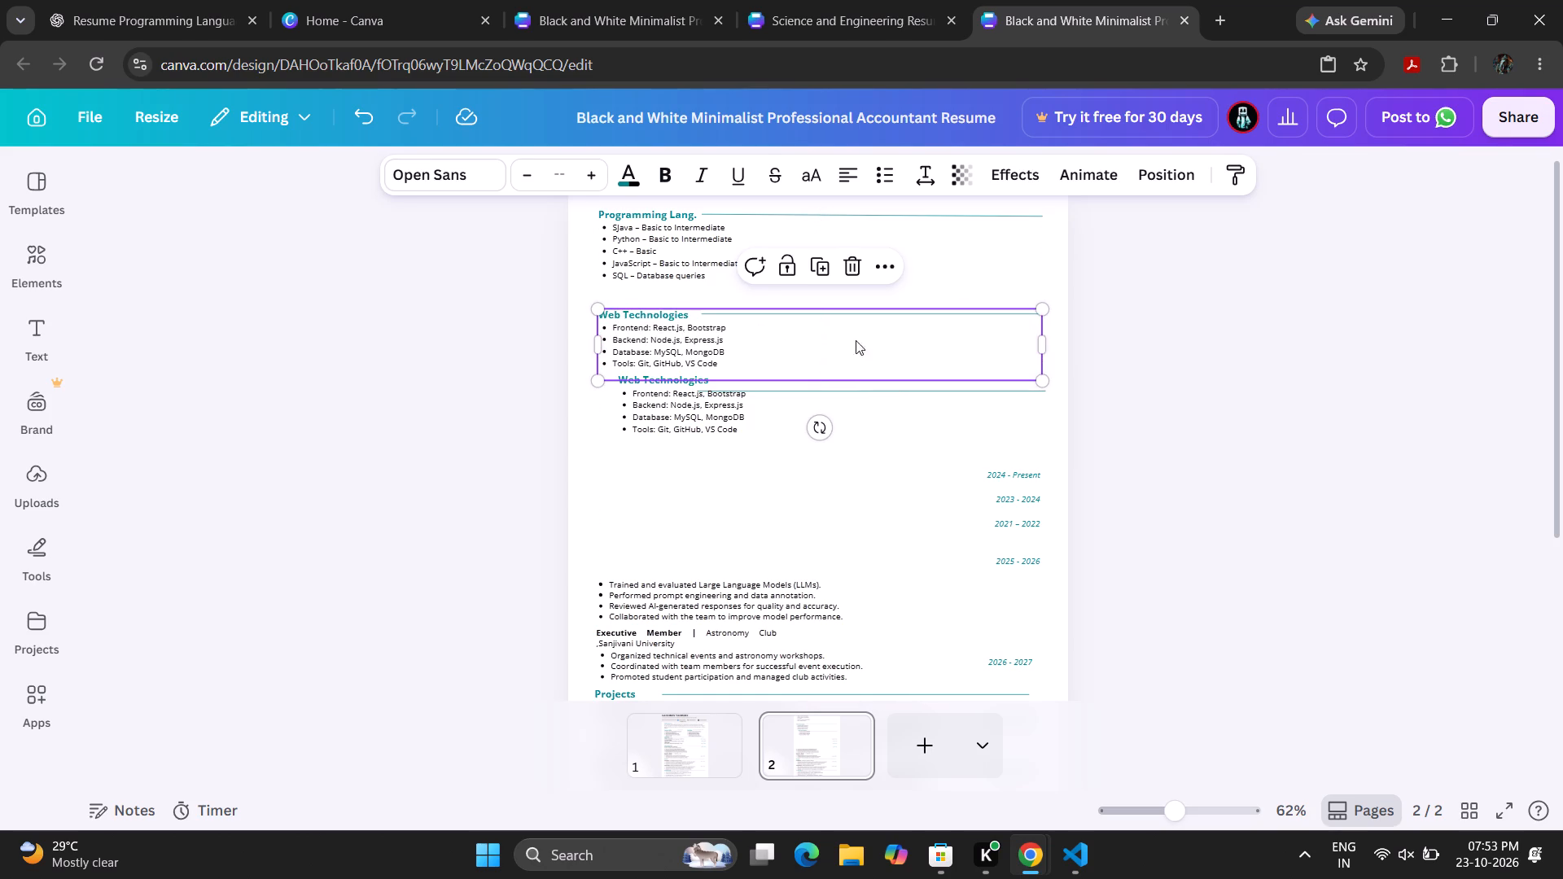
left_click(1163, 352)
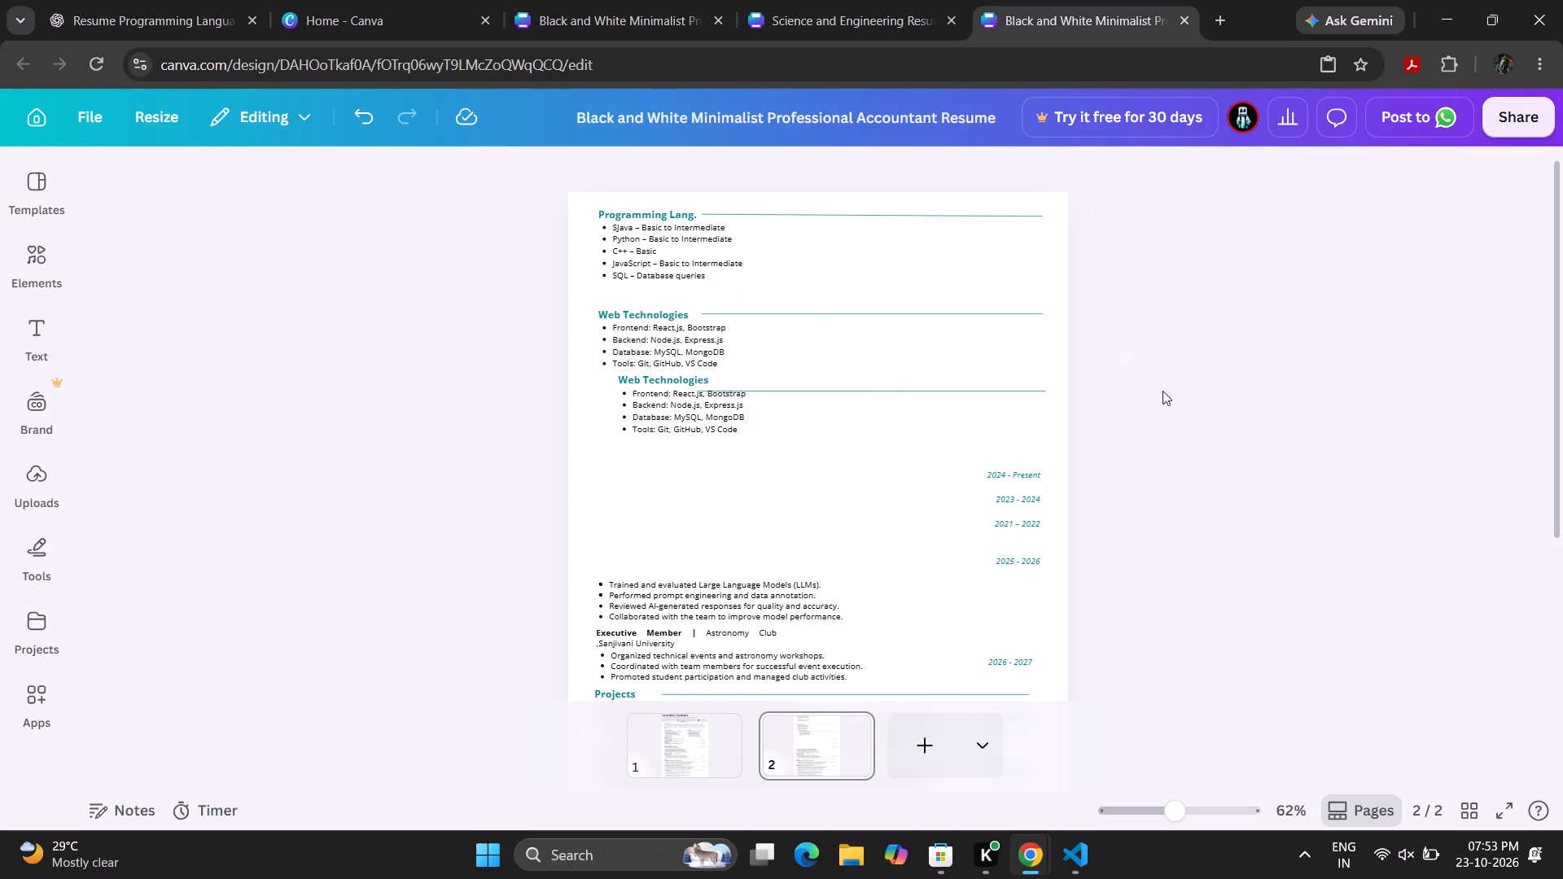
Move the lower Web Technologies block to align with the sections above, its heading just under its divider line.
left_click_drag(714, 430, 711, 427)
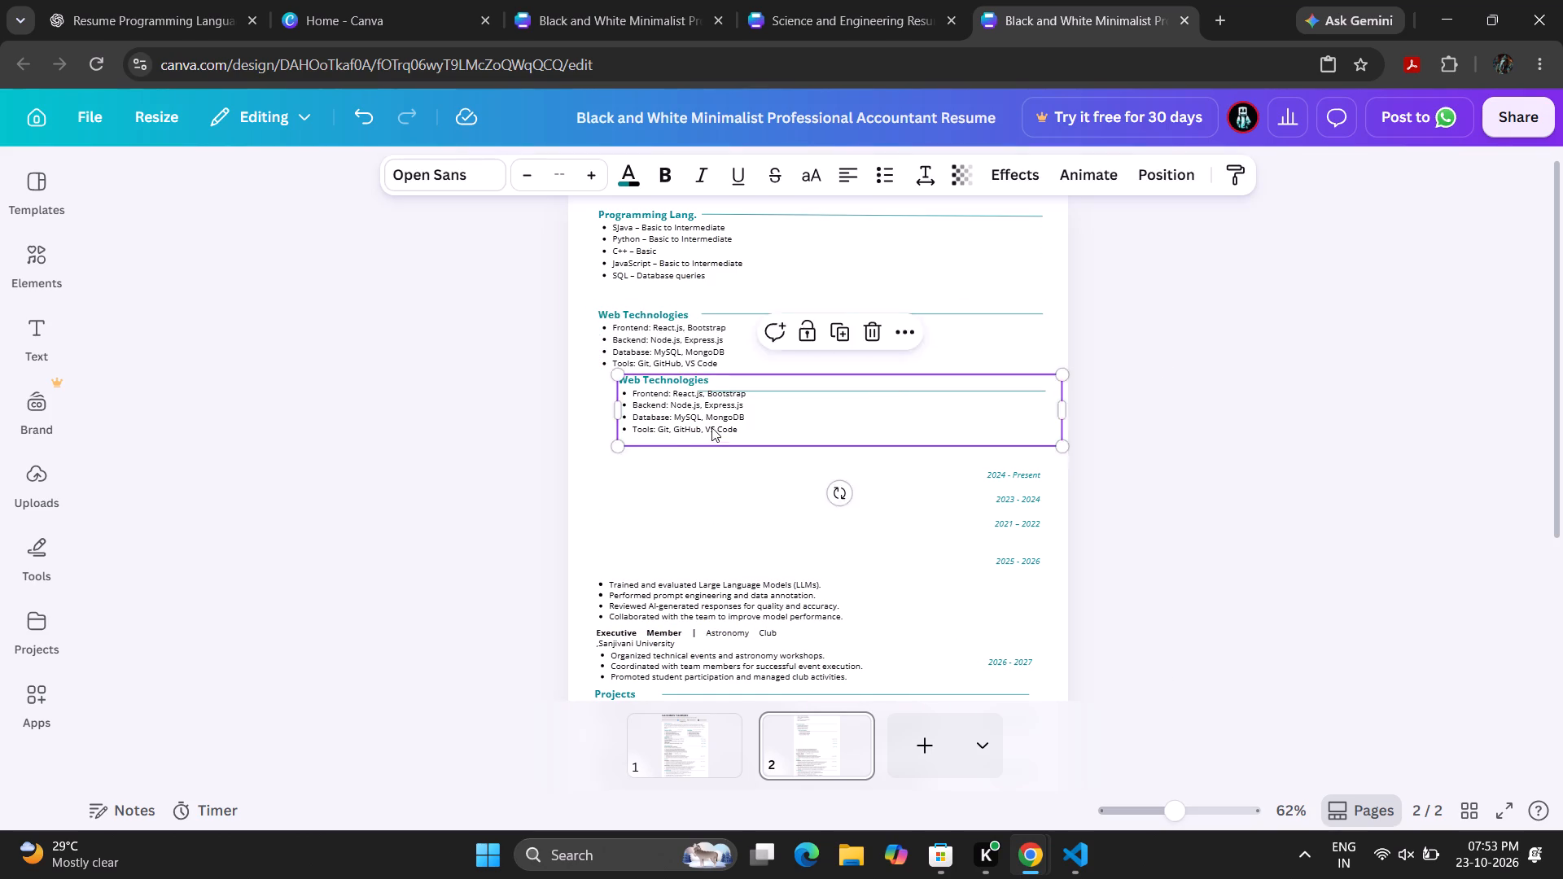
left_click_drag(711, 427, 697, 442)
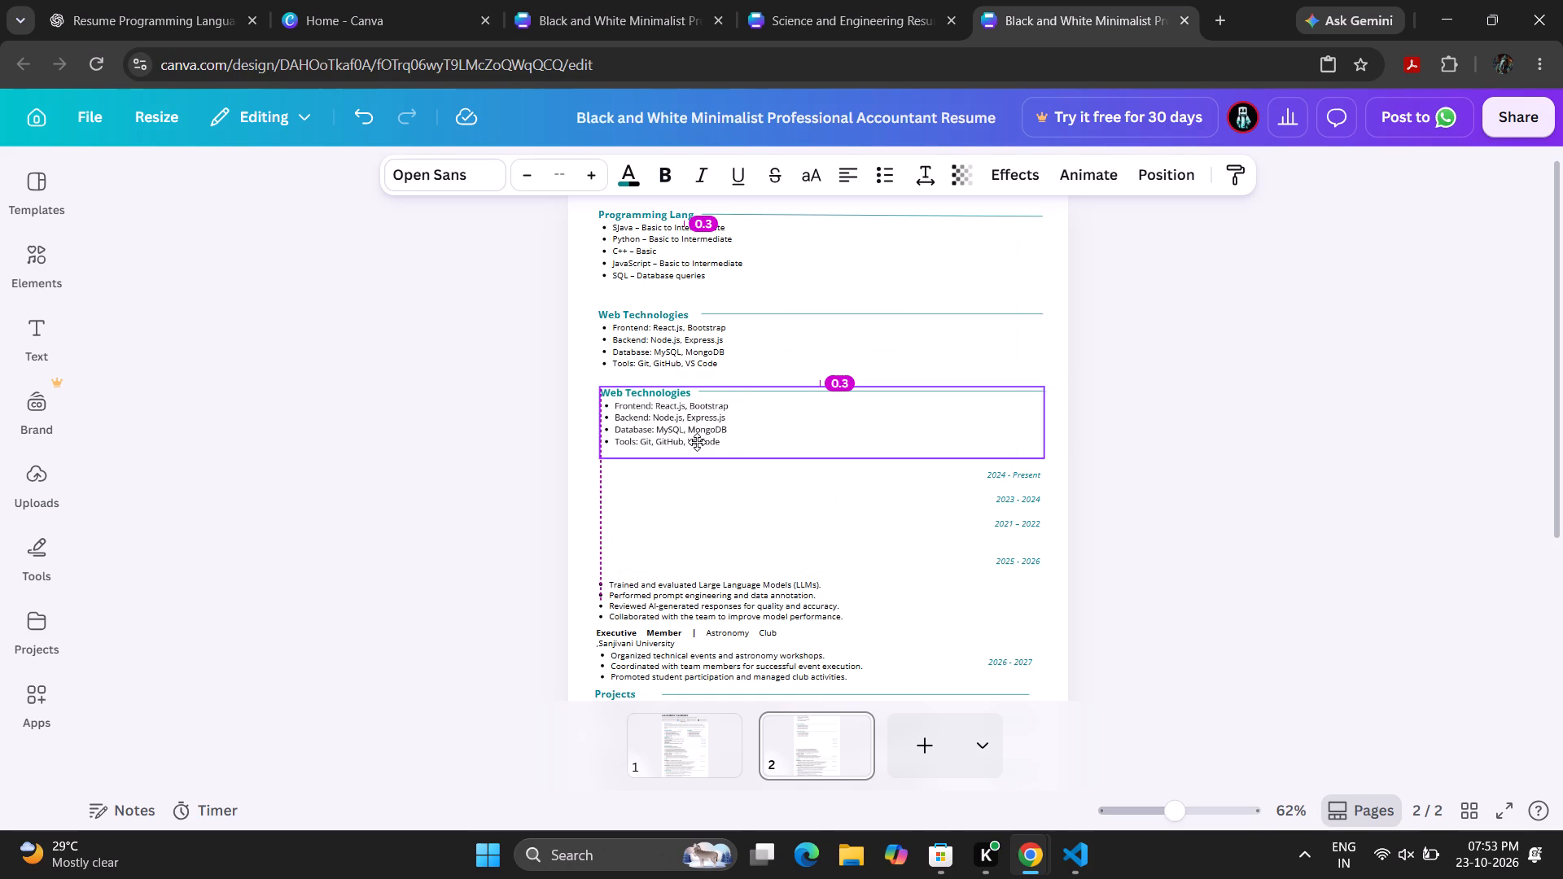
left_click_drag(697, 442, 700, 431)
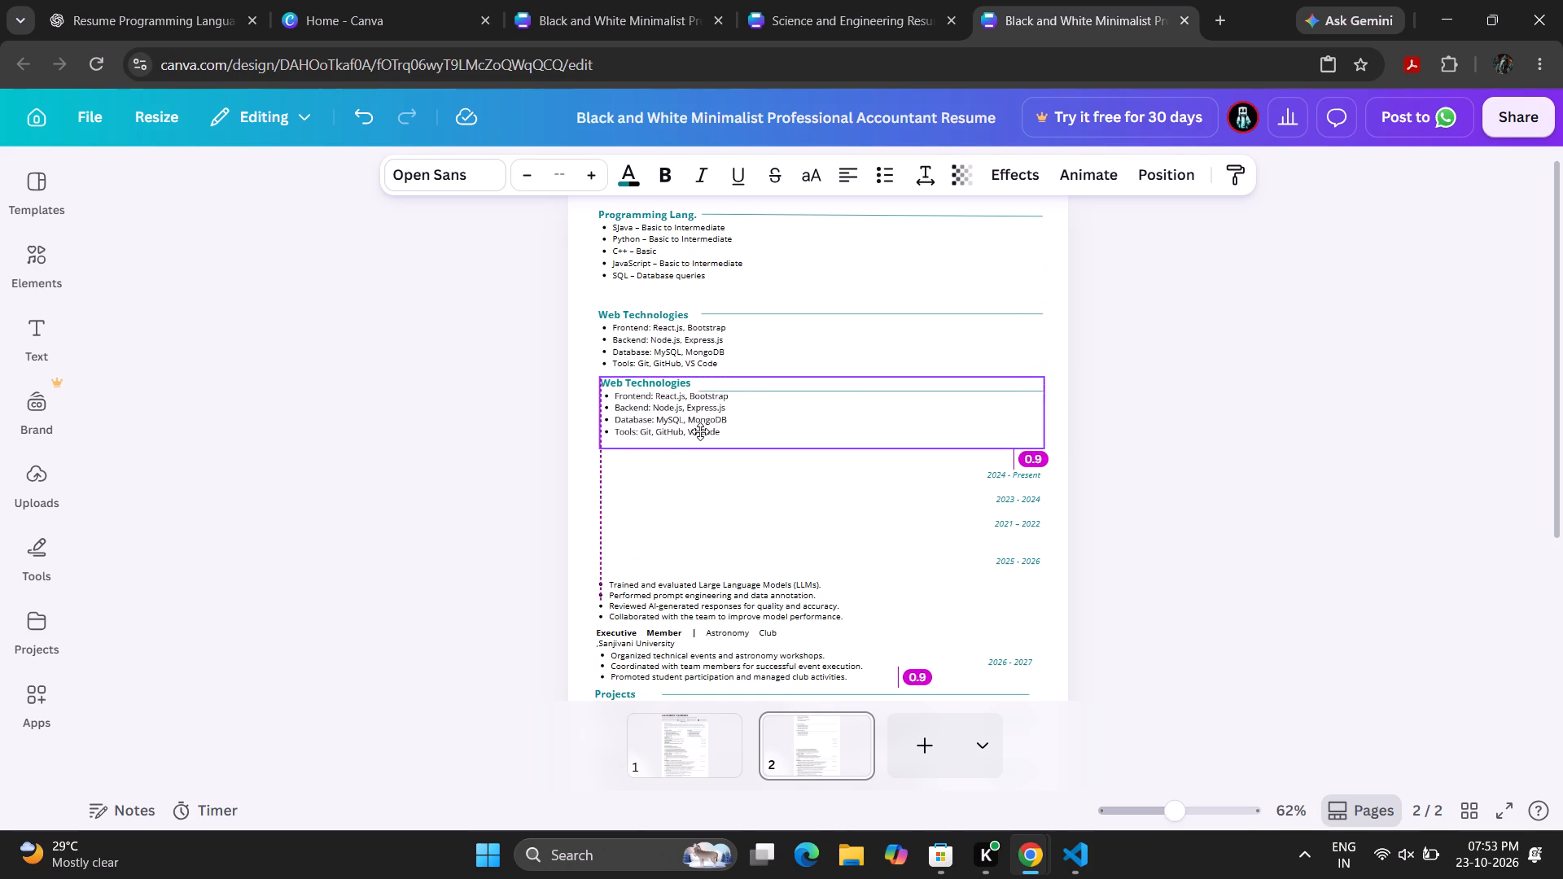
left_click_drag(700, 431, 697, 439)
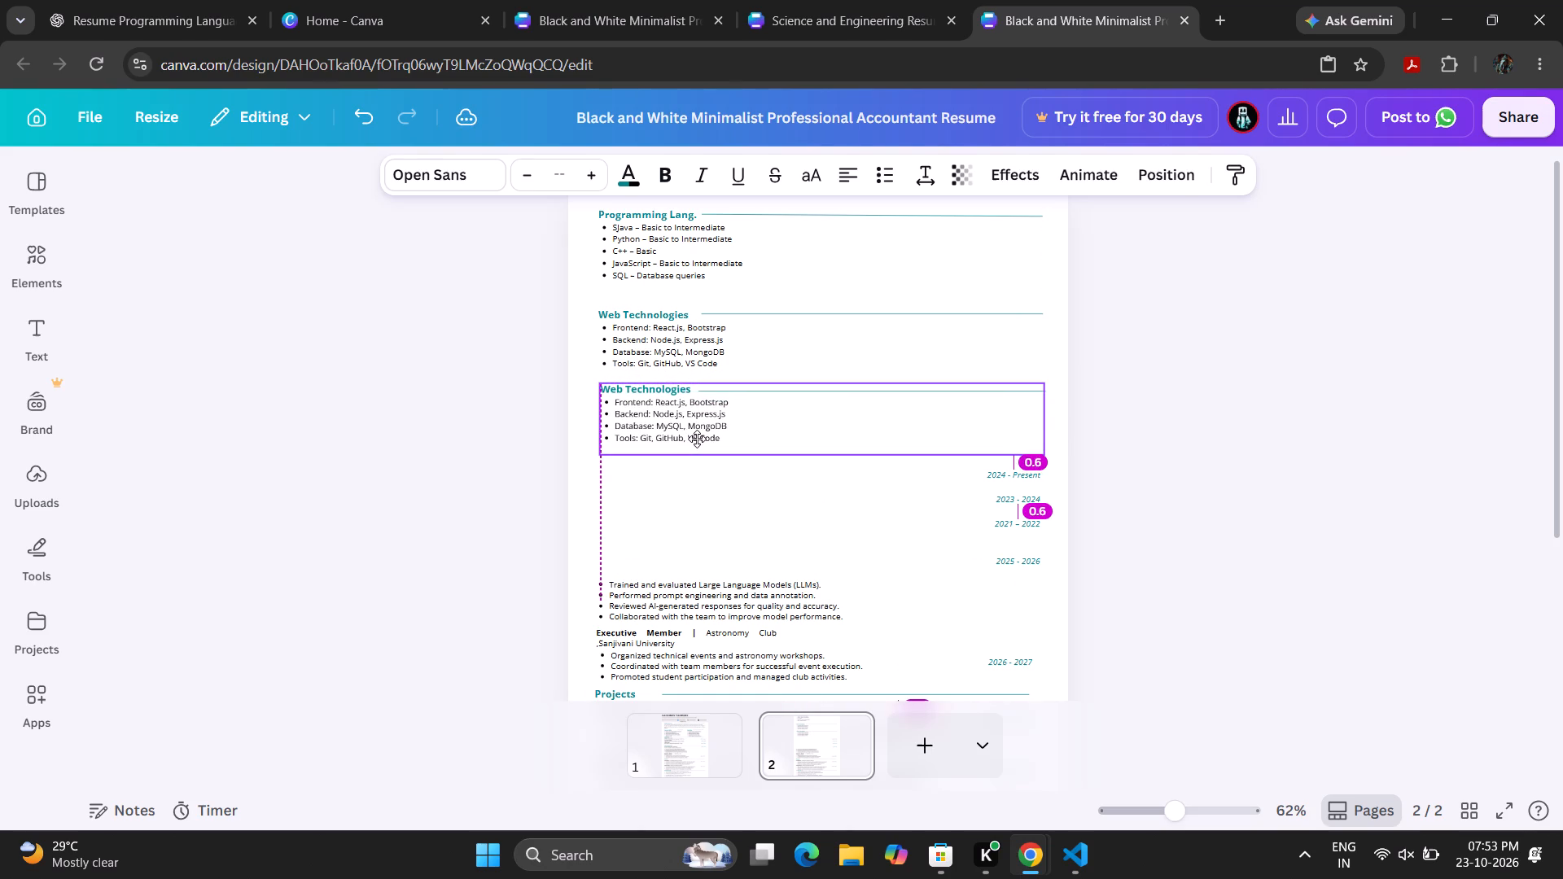
left_click_drag(697, 439, 696, 439)
left_click(597, 387)
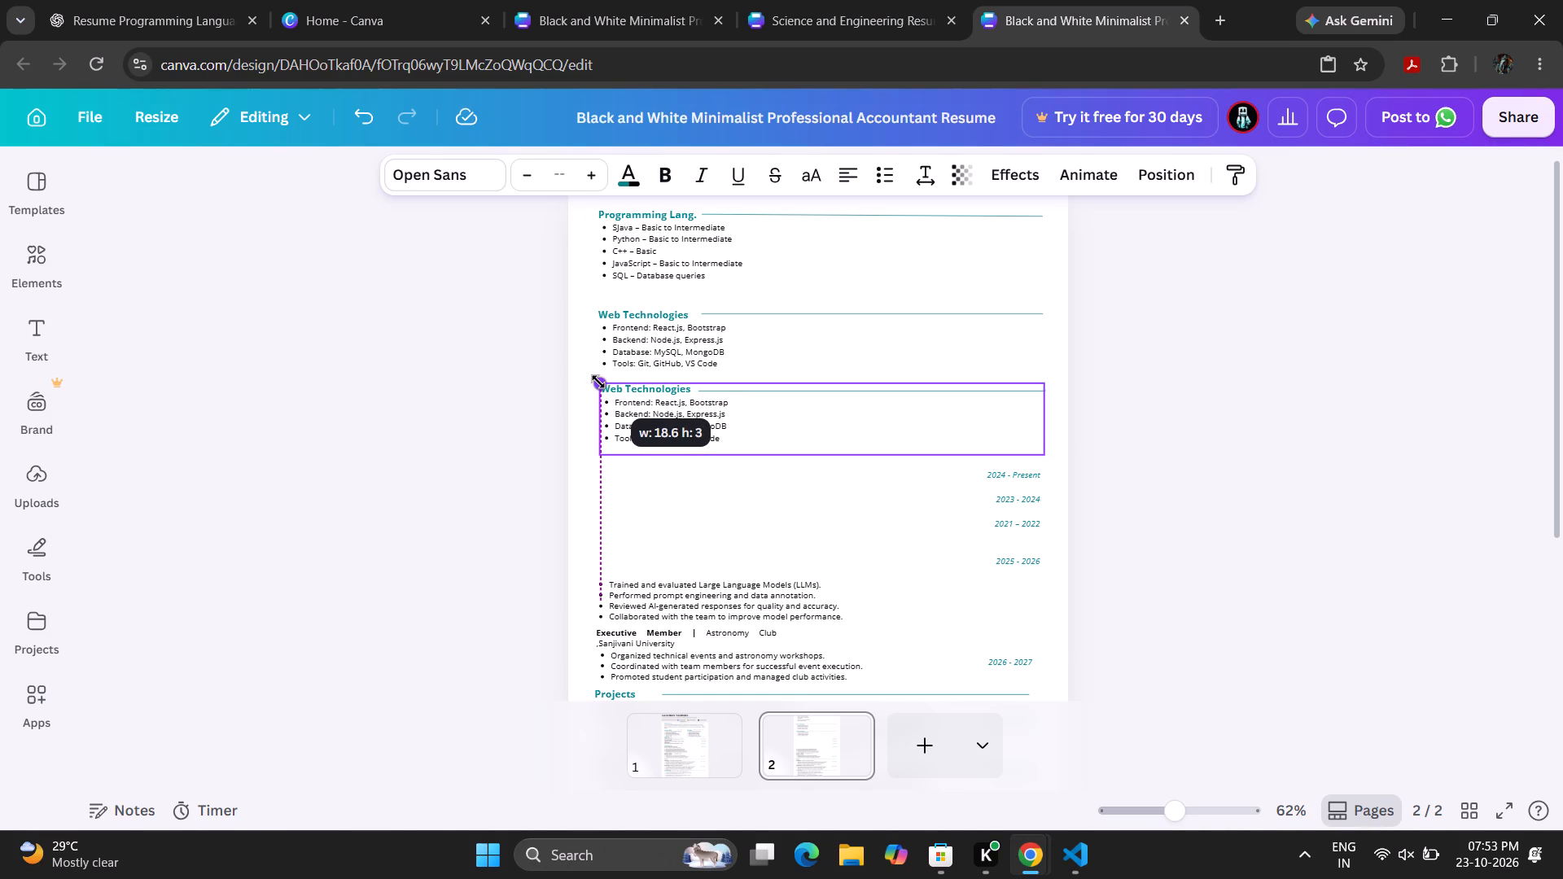
left_click(839, 530)
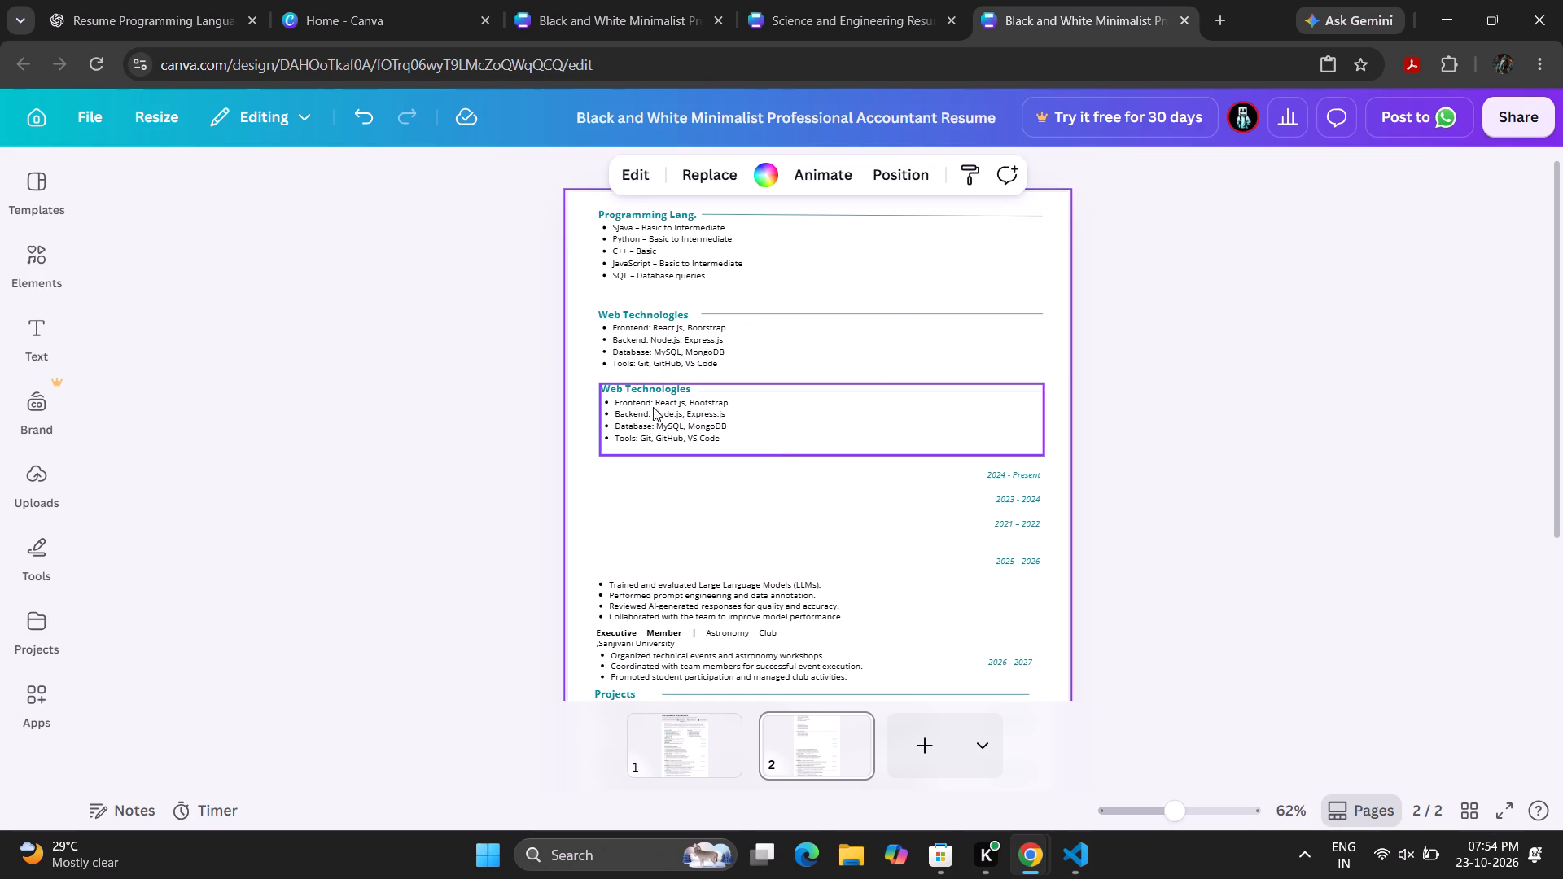
left_click_drag(672, 413, 674, 422)
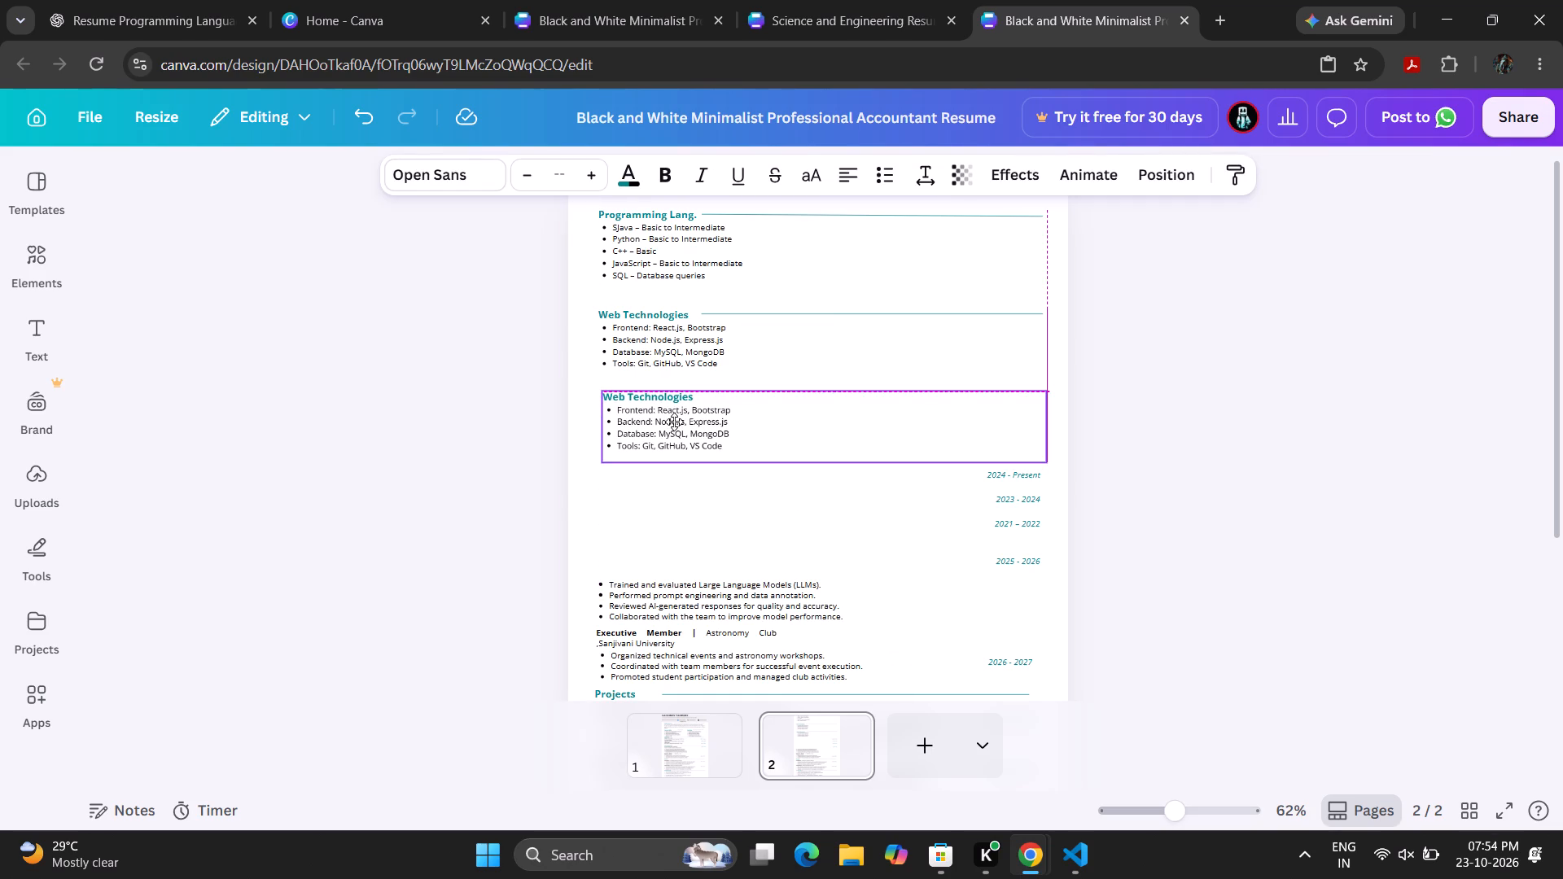
left_click_drag(674, 422, 672, 422)
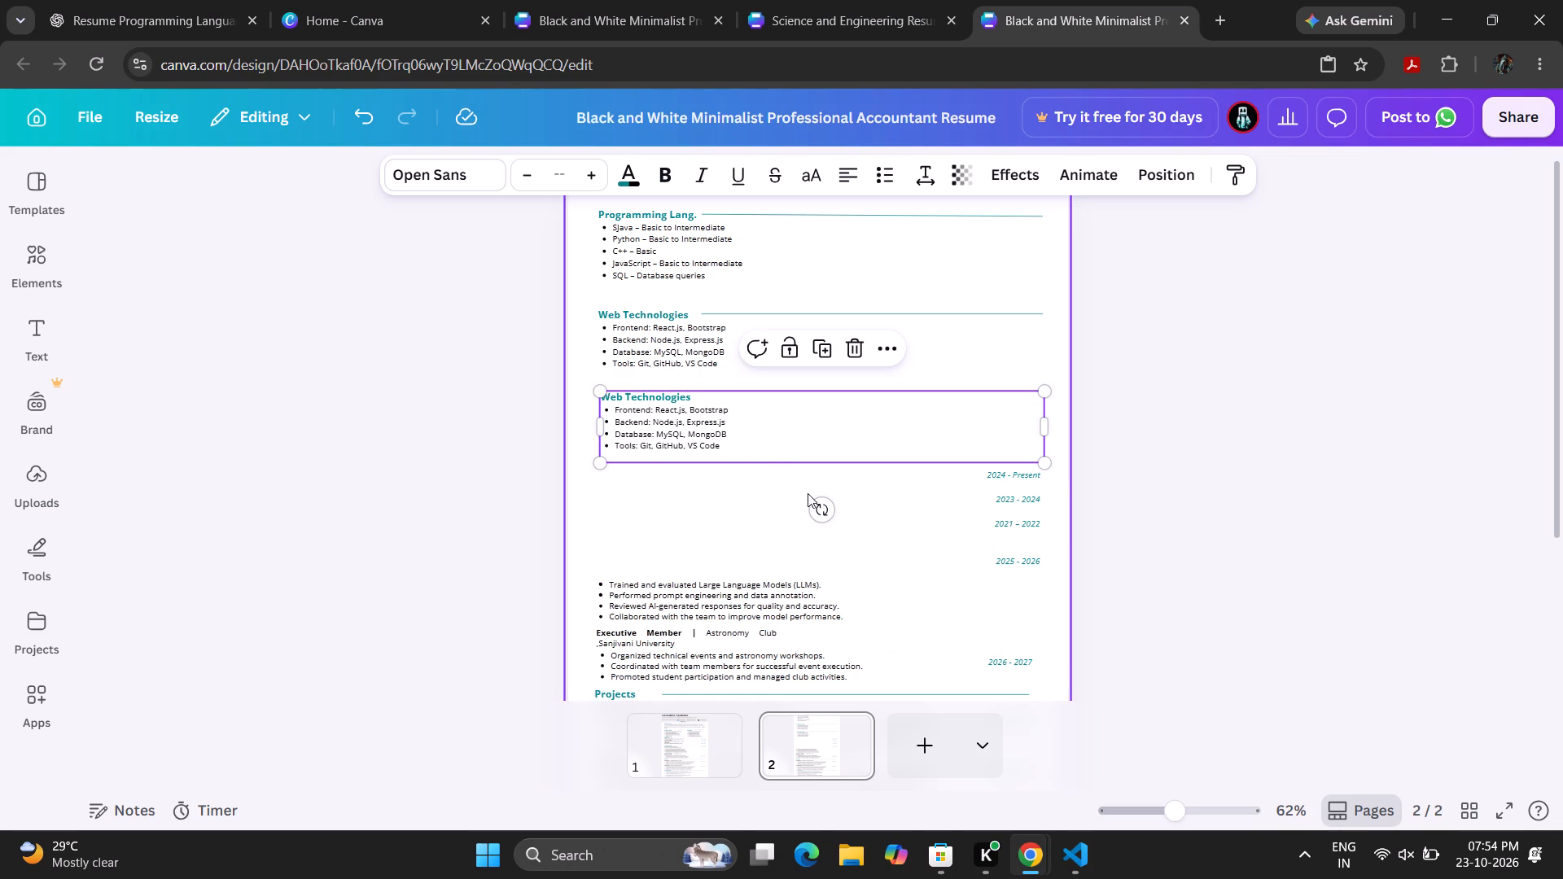
left_click(711, 505)
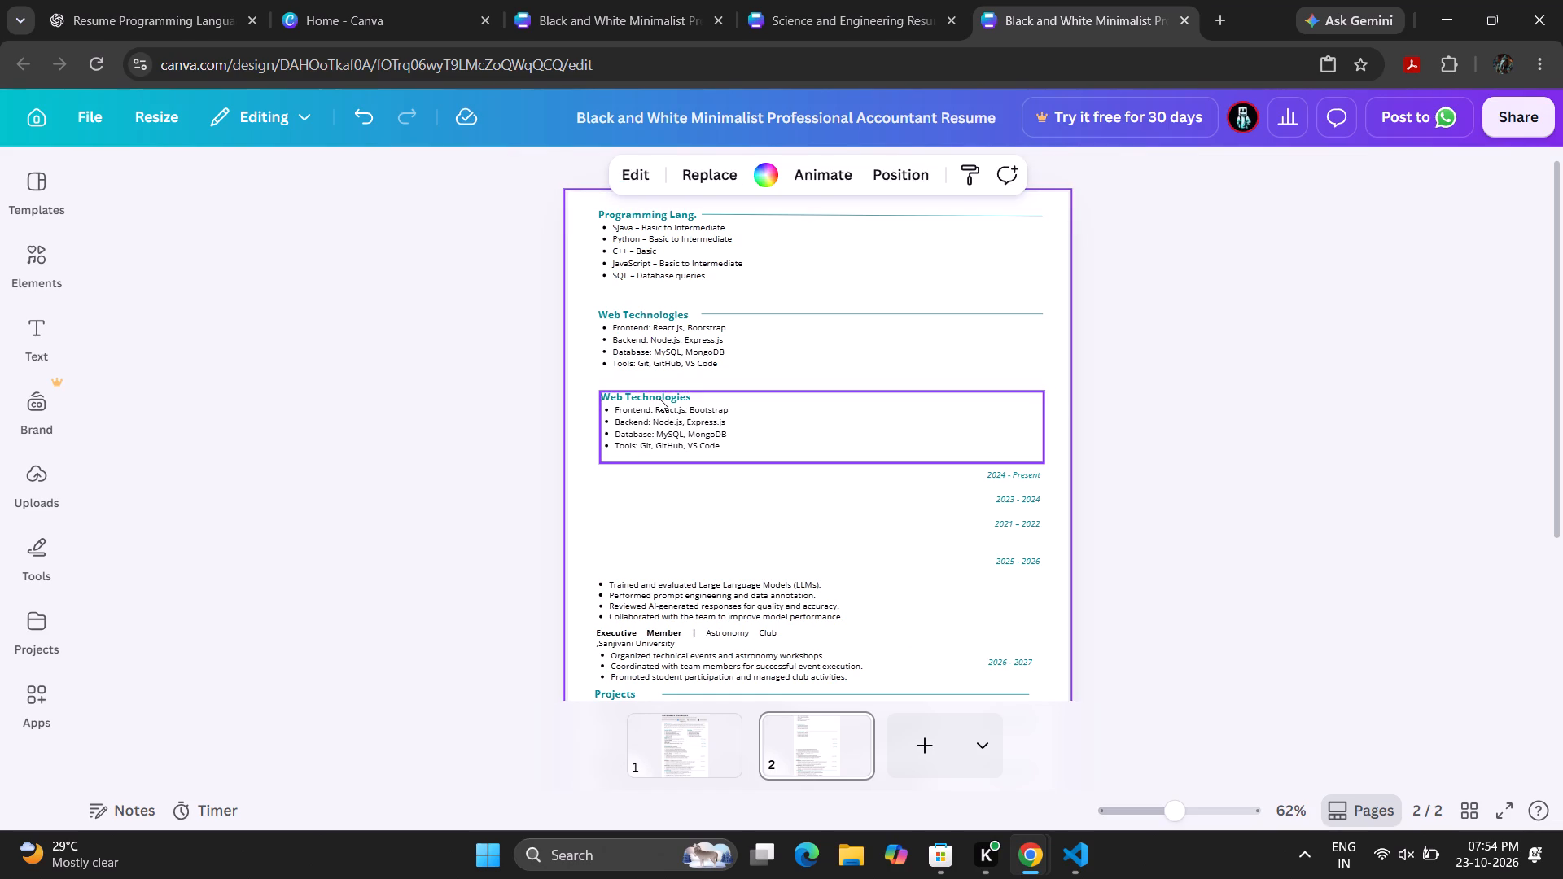
Replace the lower block's Web Technologies heading with the copied text "Tools".
double_click(670, 396)
left_click_drag(687, 396, 598, 400)
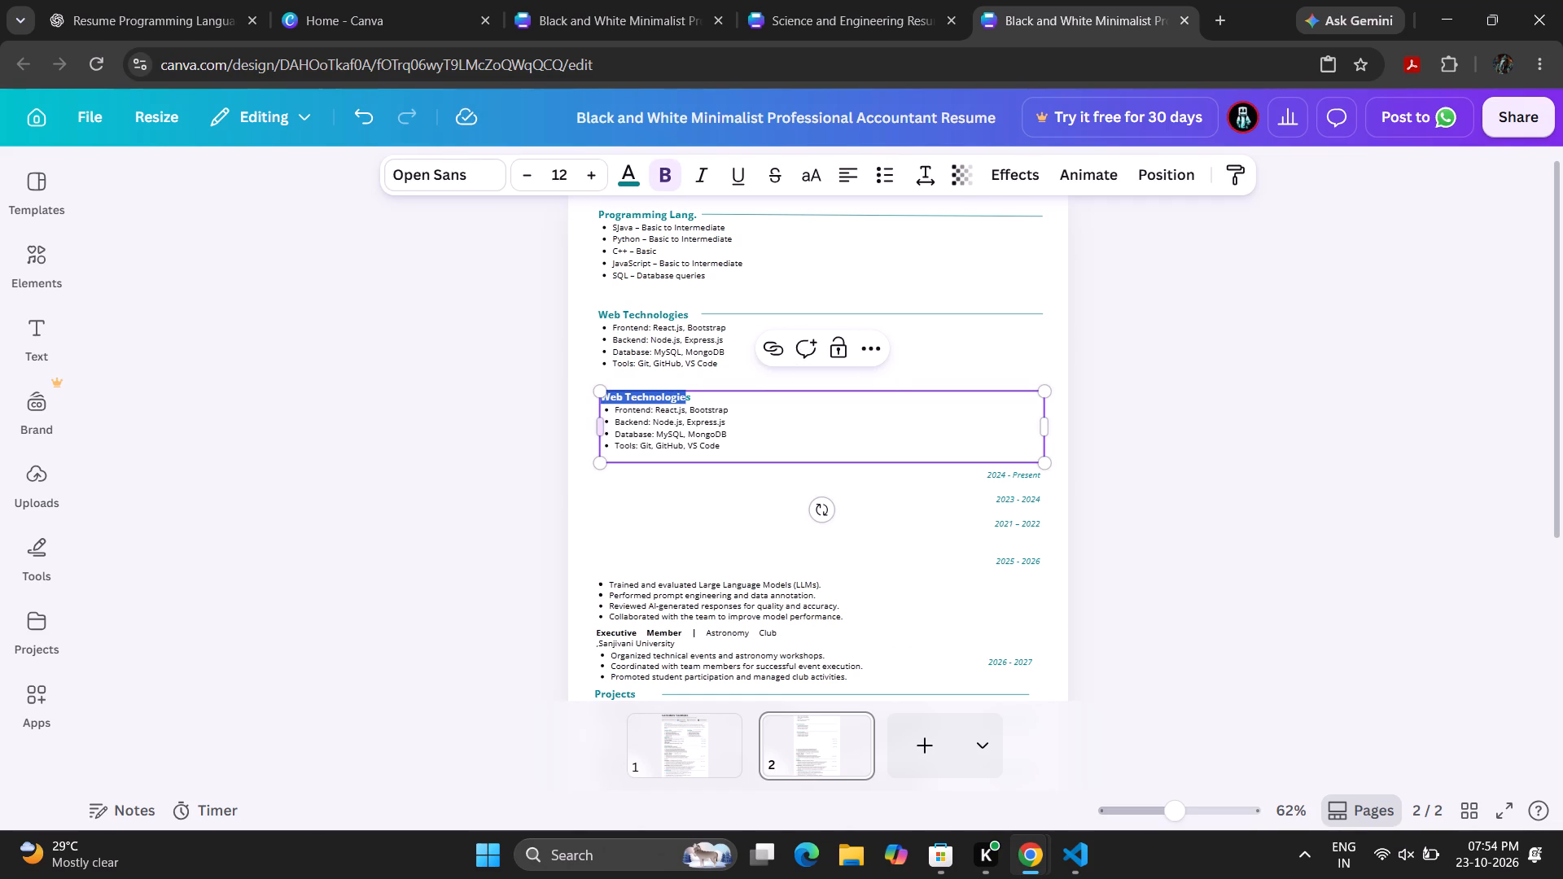
key("BackSpace")
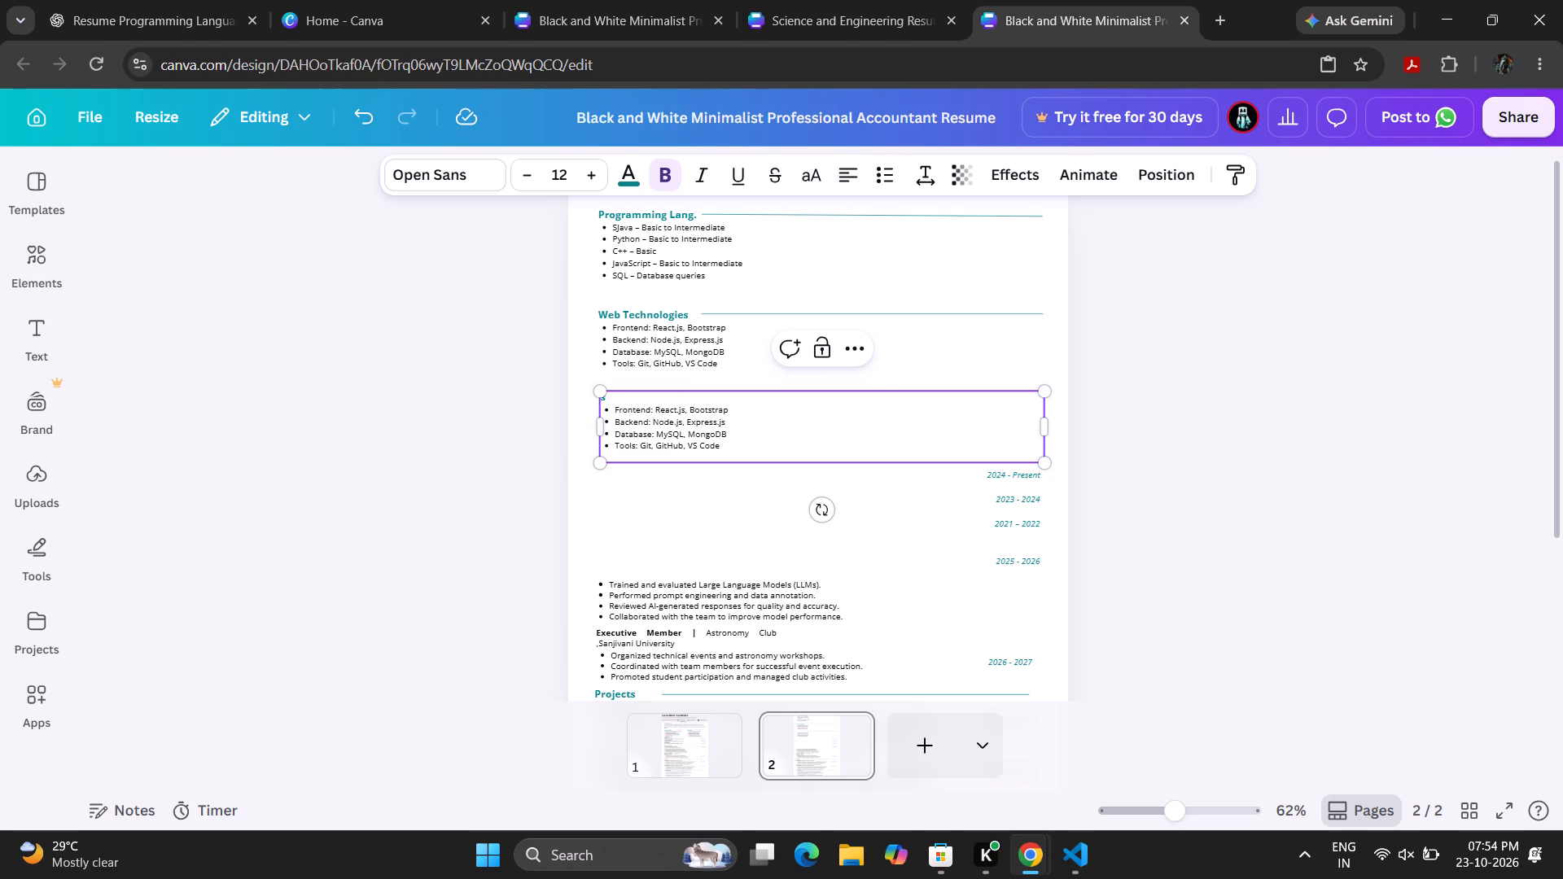
key("Right")
key("Right")
key("Up")
key("BackSpace")
key("ctrl+v")
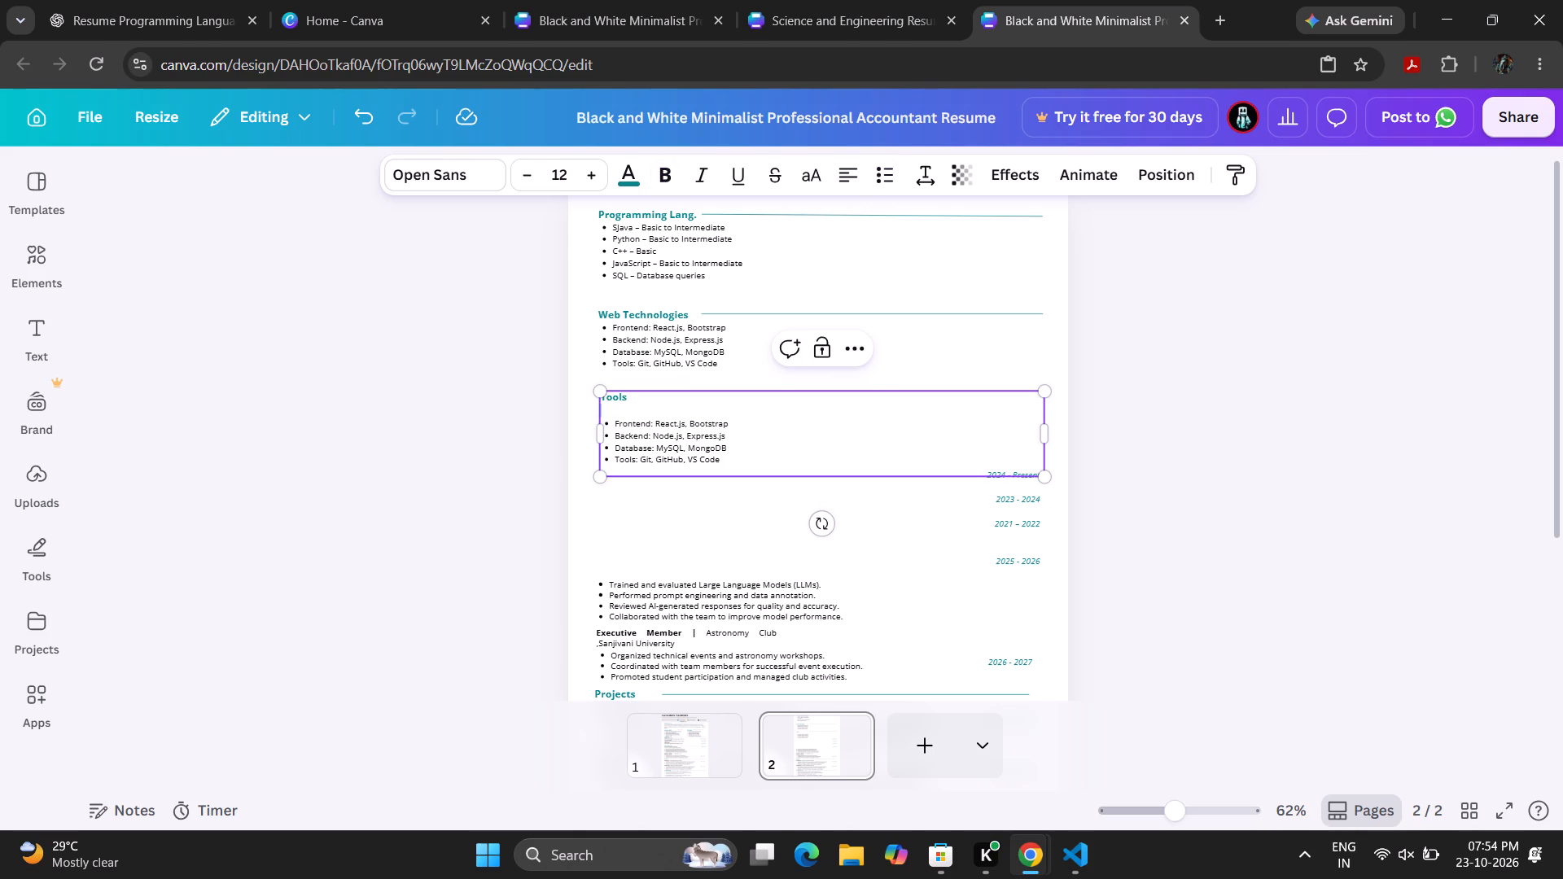
left_click(919, 546)
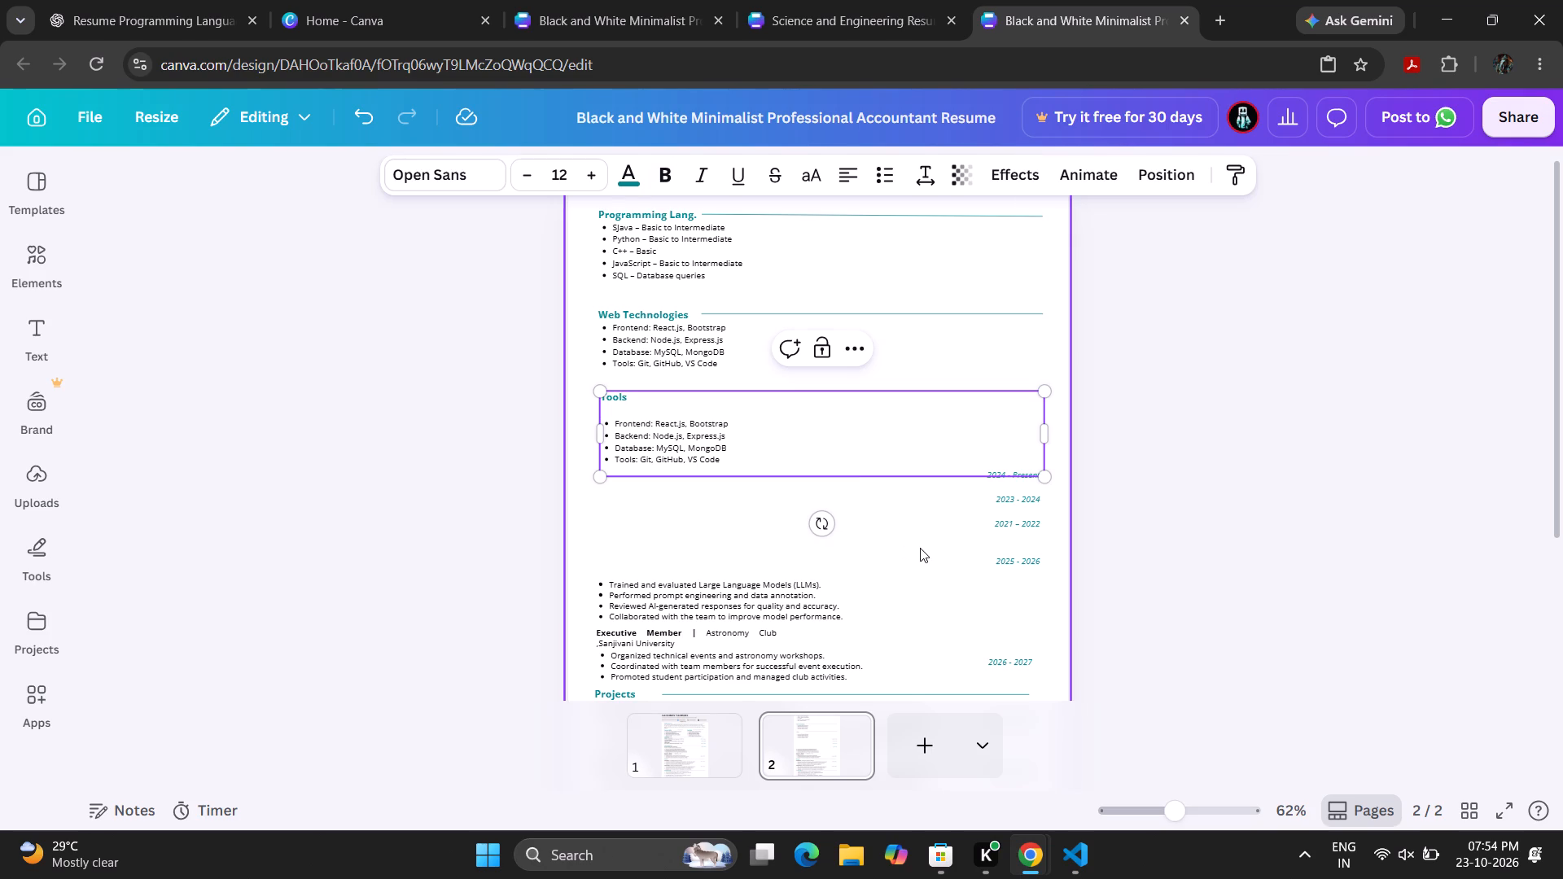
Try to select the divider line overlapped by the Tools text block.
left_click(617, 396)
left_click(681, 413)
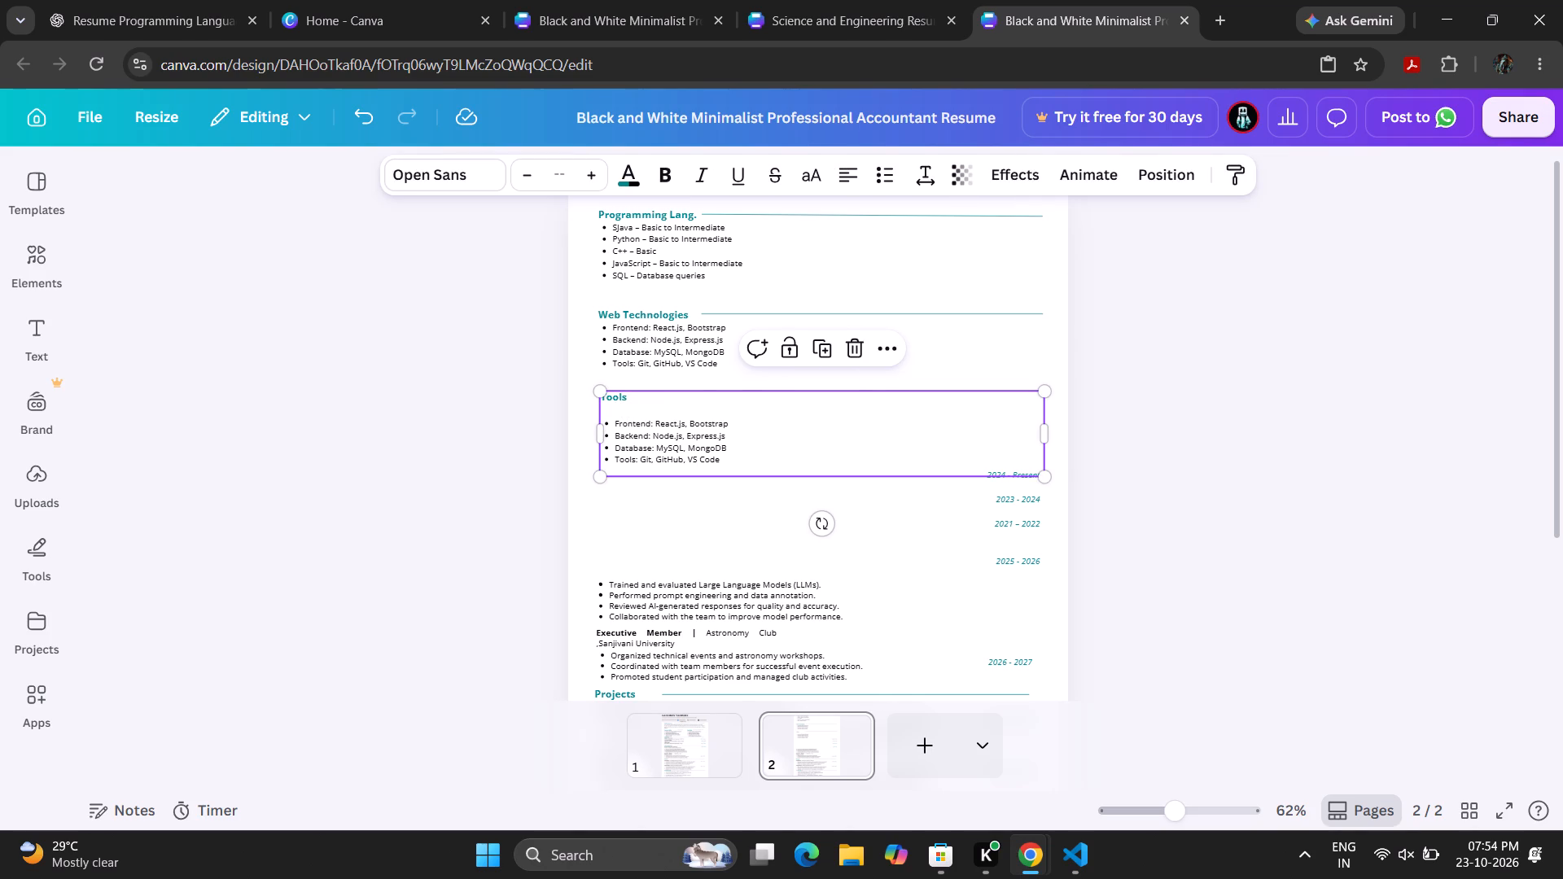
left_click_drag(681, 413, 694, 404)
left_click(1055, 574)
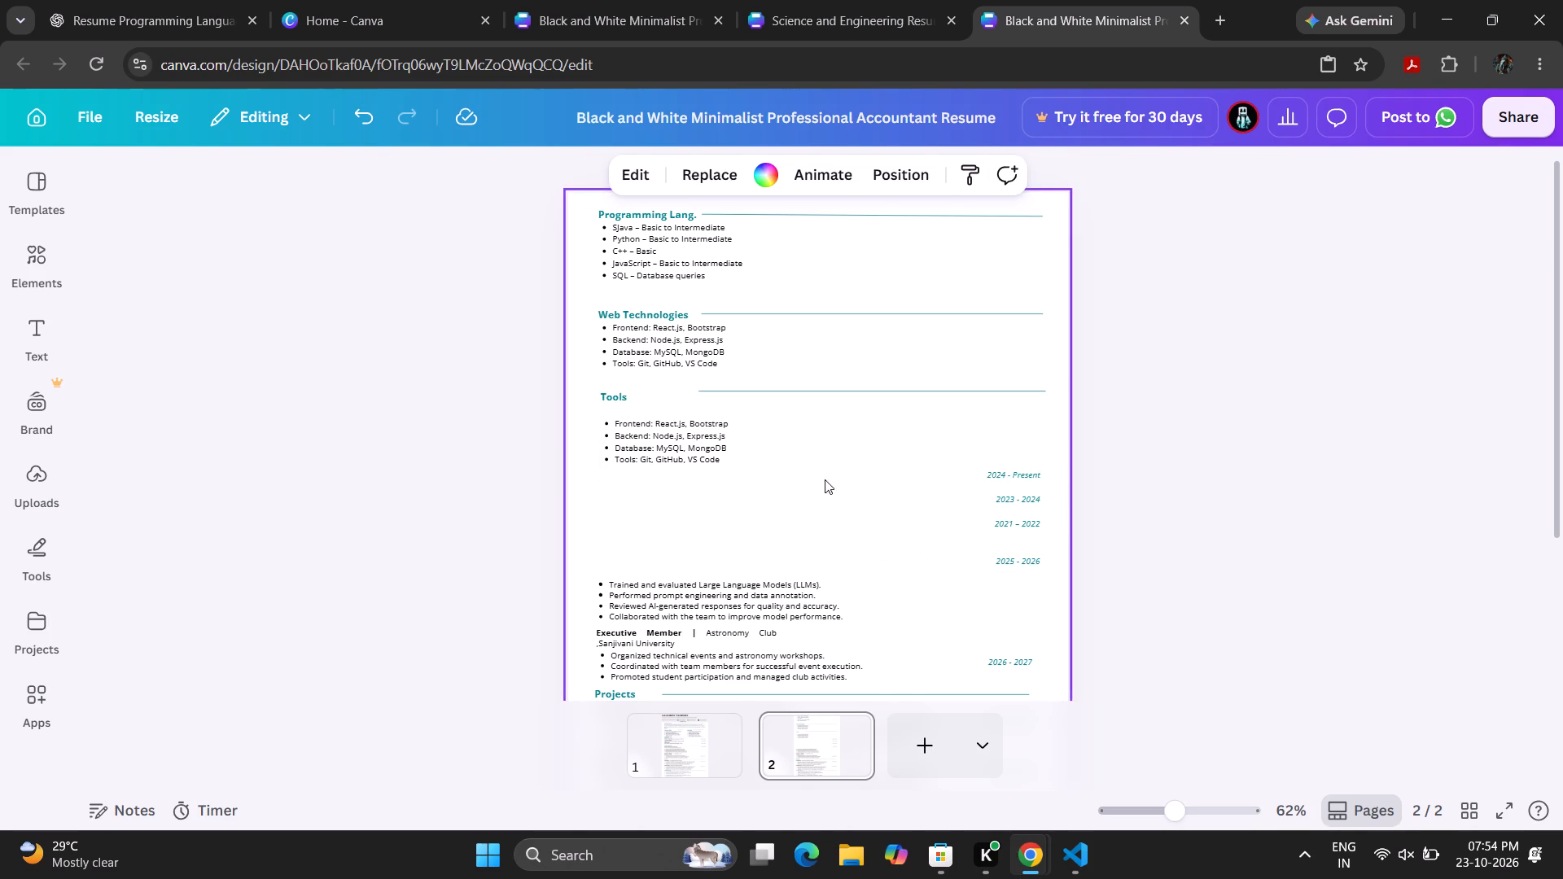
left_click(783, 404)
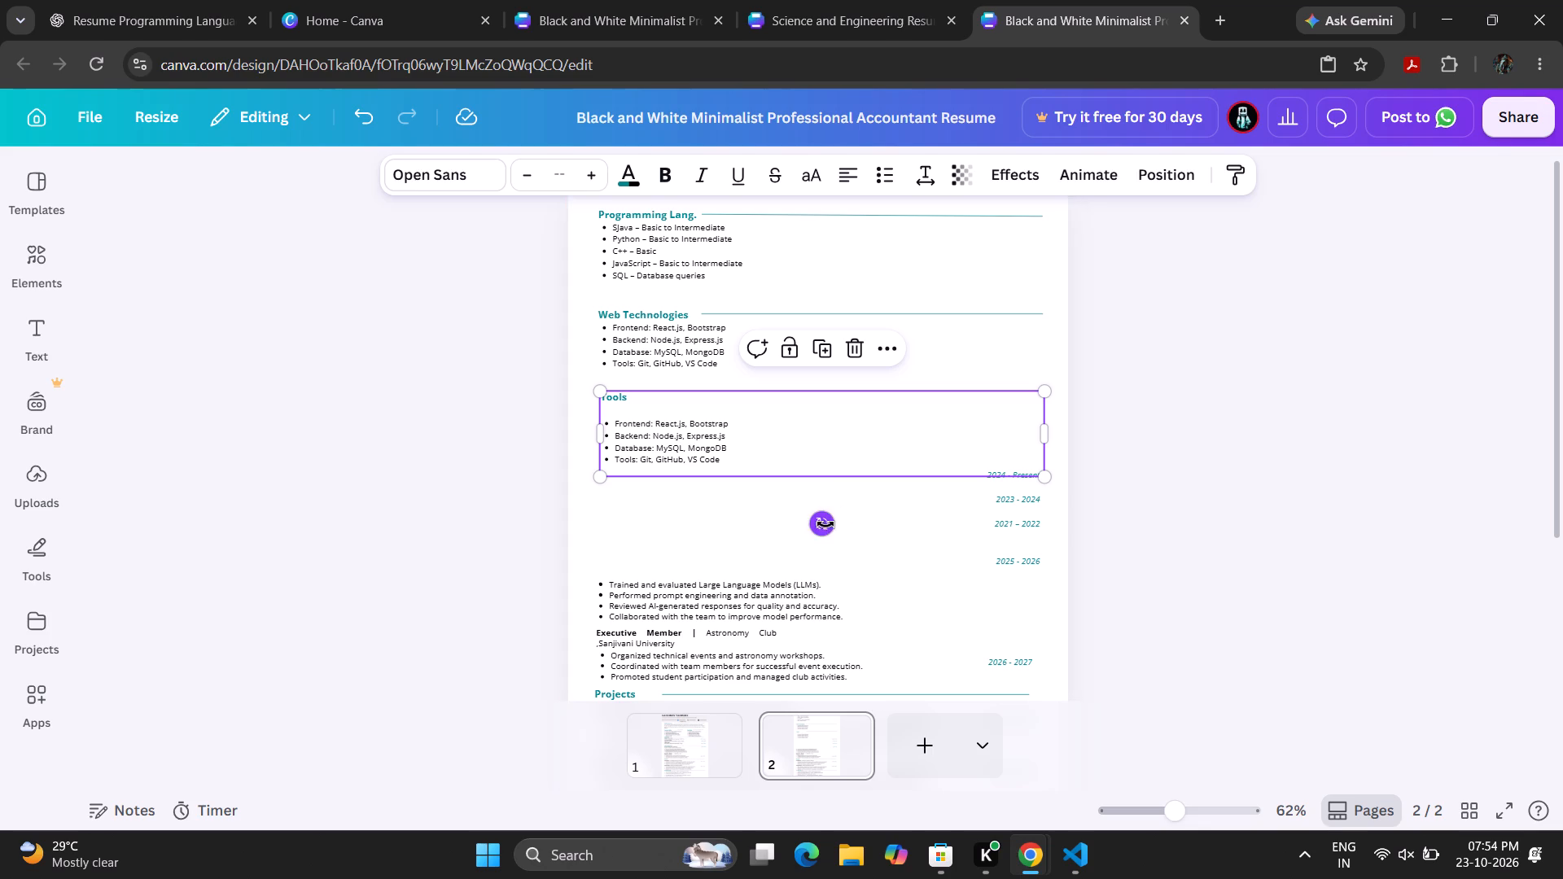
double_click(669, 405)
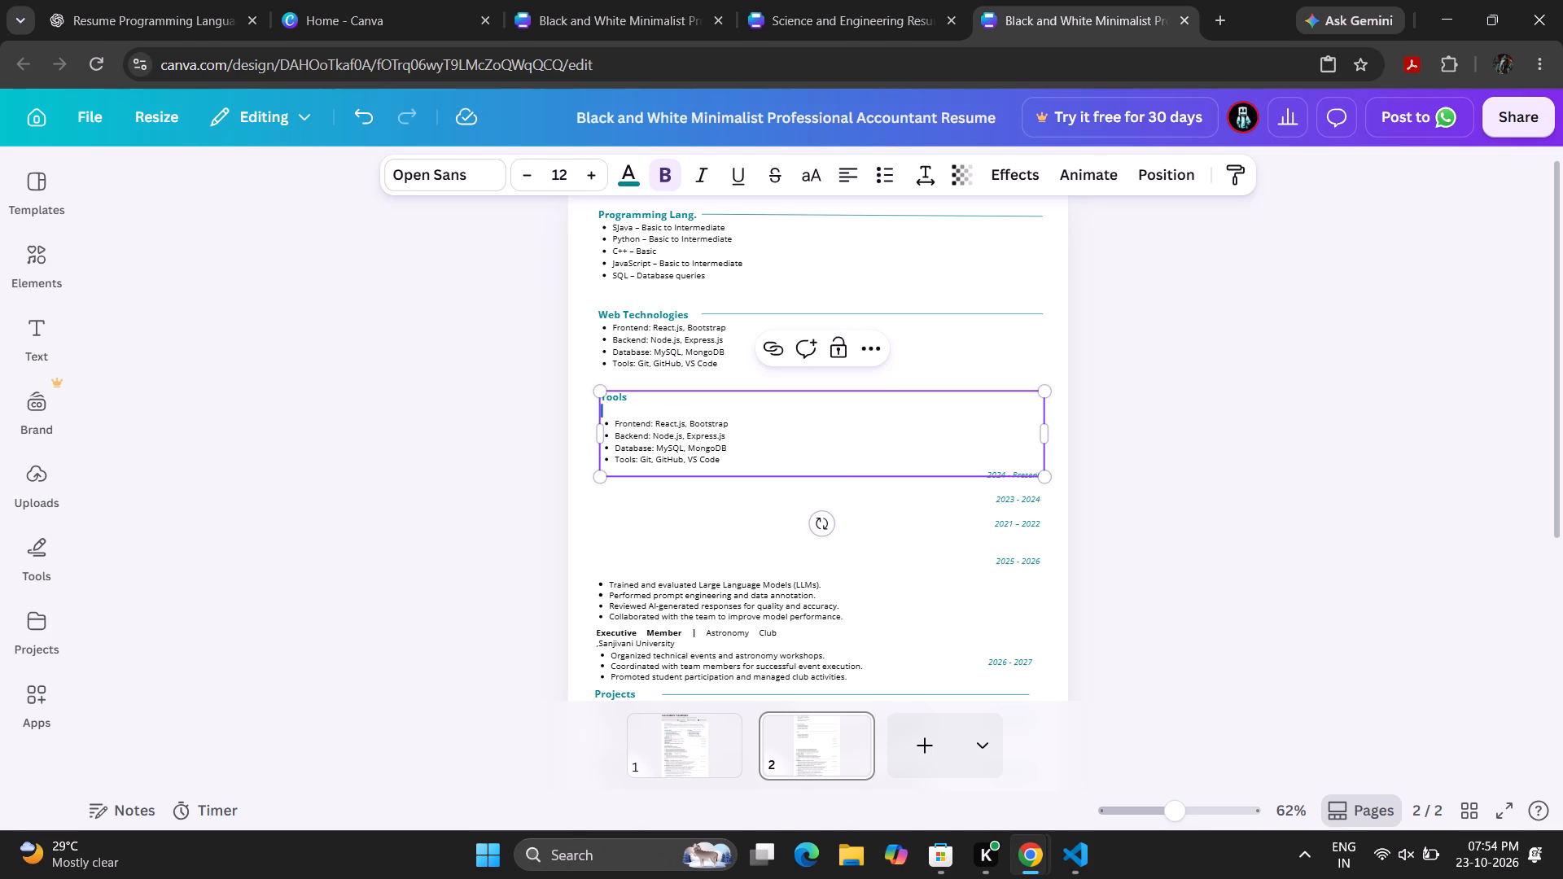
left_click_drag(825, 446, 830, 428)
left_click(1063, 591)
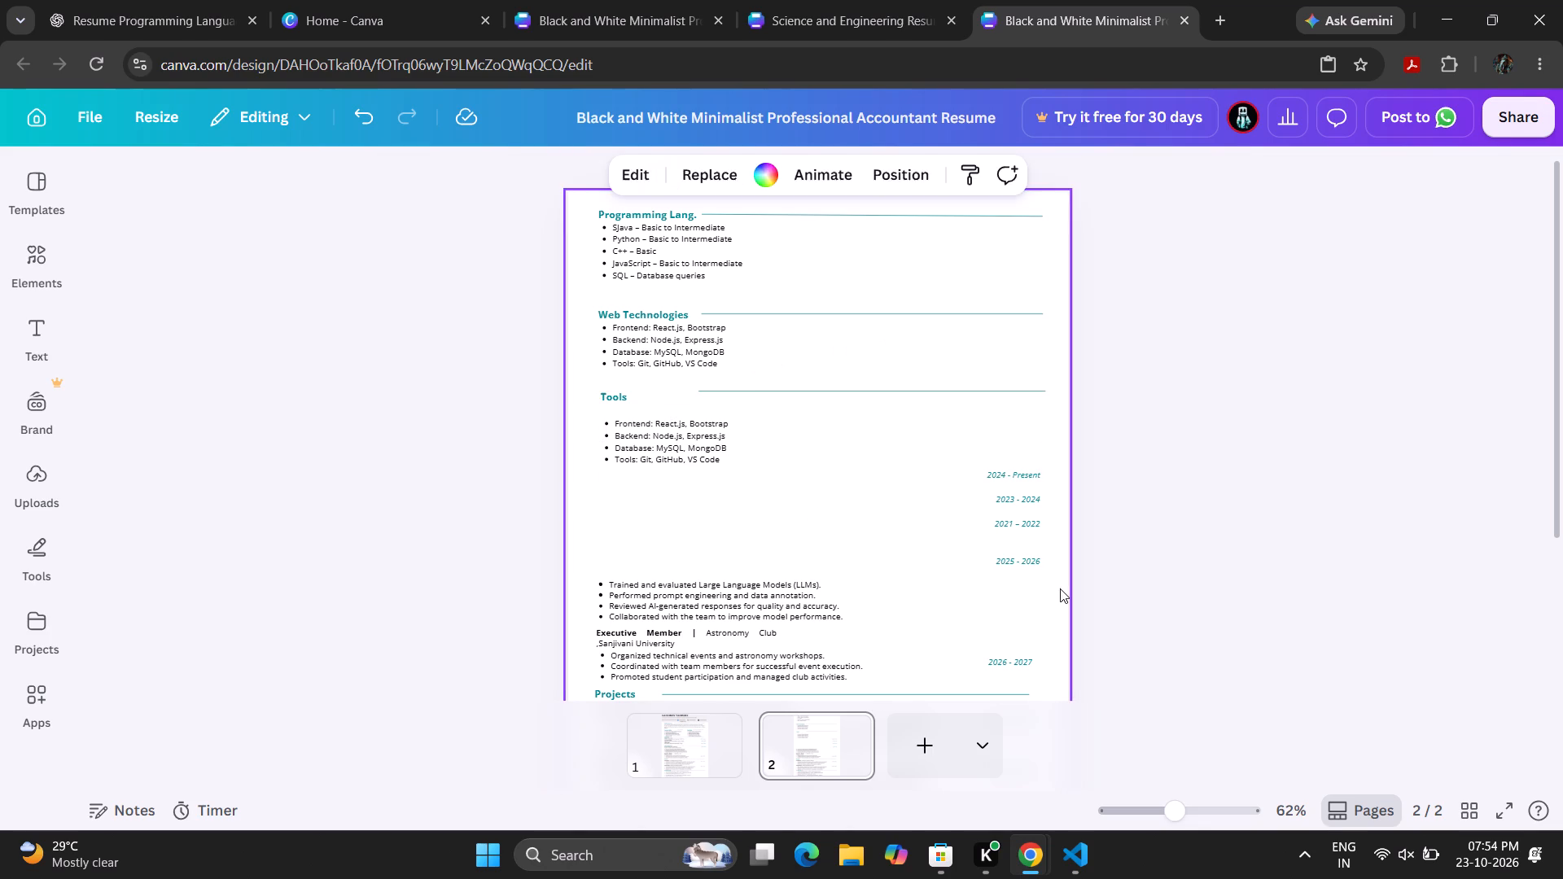
Move the Tools text block up slightly so its heading lines up with the divider and the Web Technologies section's left edge.
left_click(886, 501)
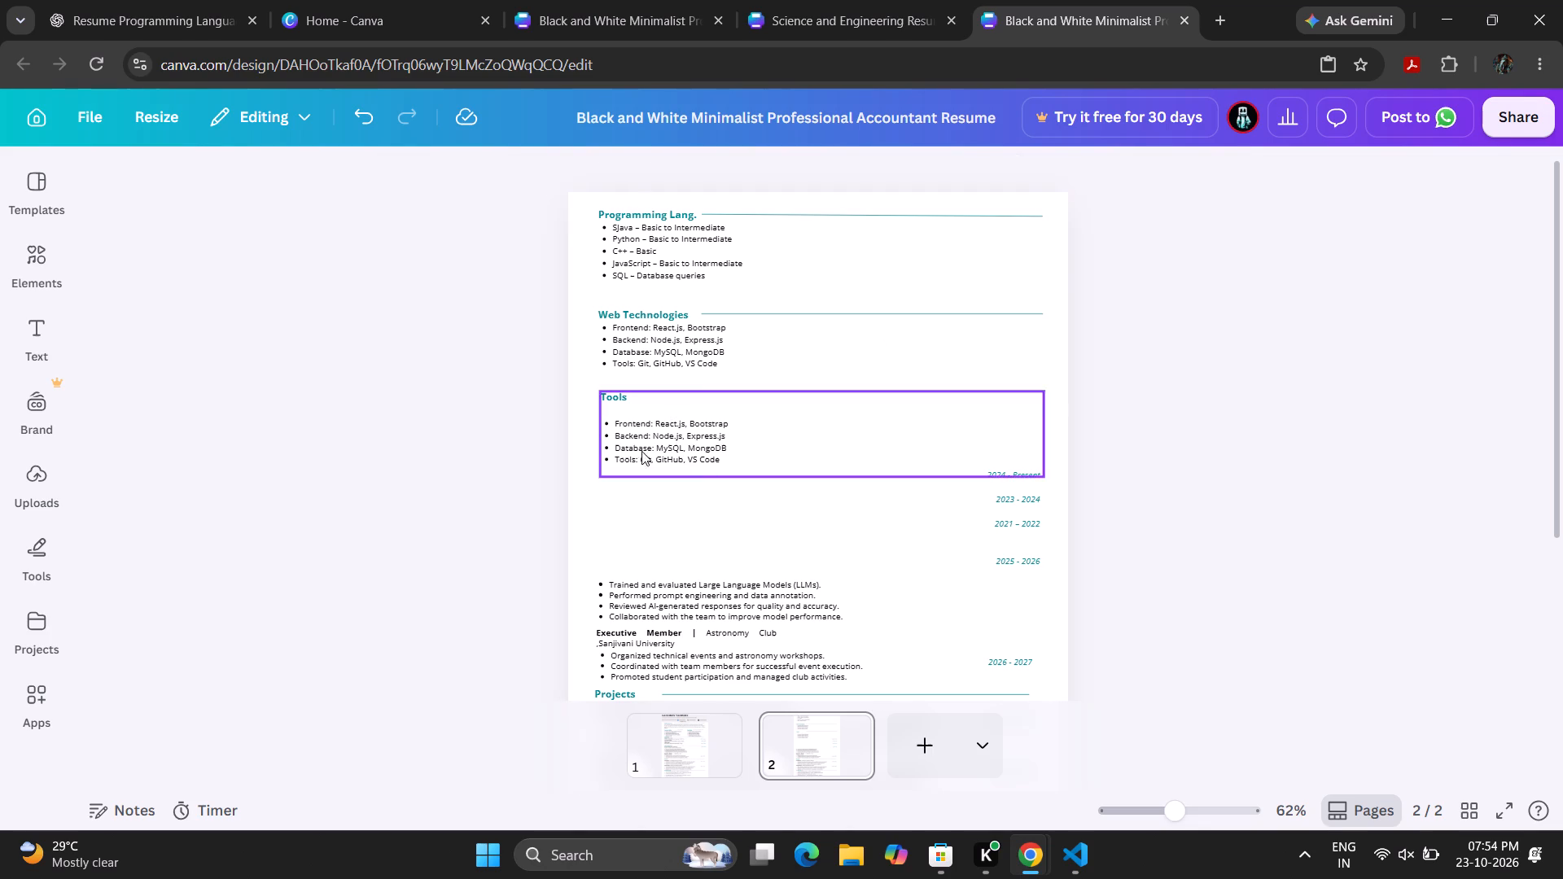
left_click(610, 473)
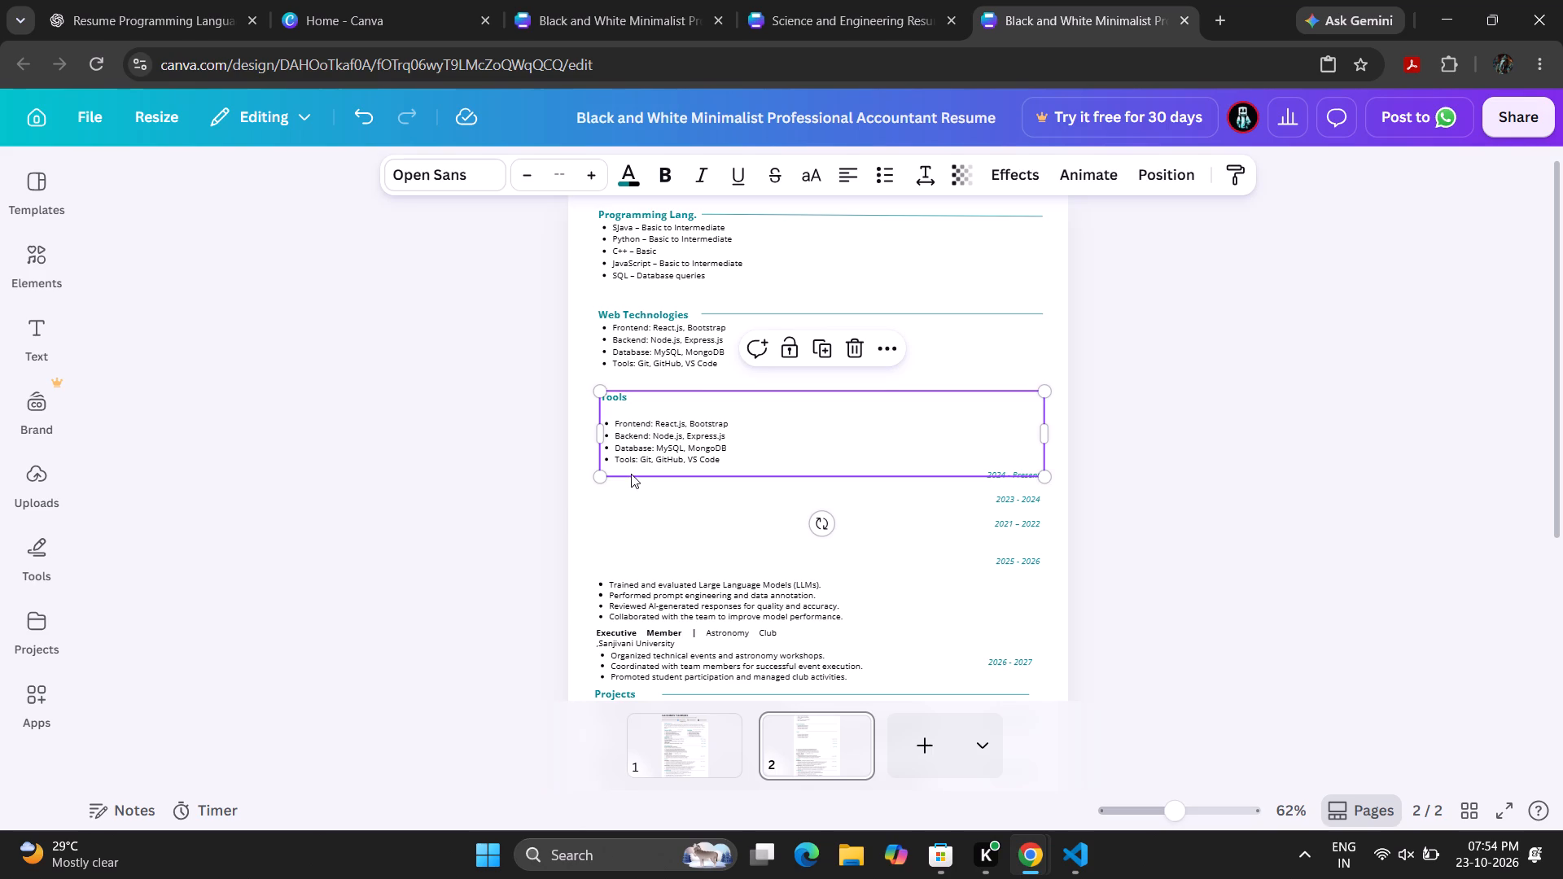
left_click_drag(655, 397, 678, 390)
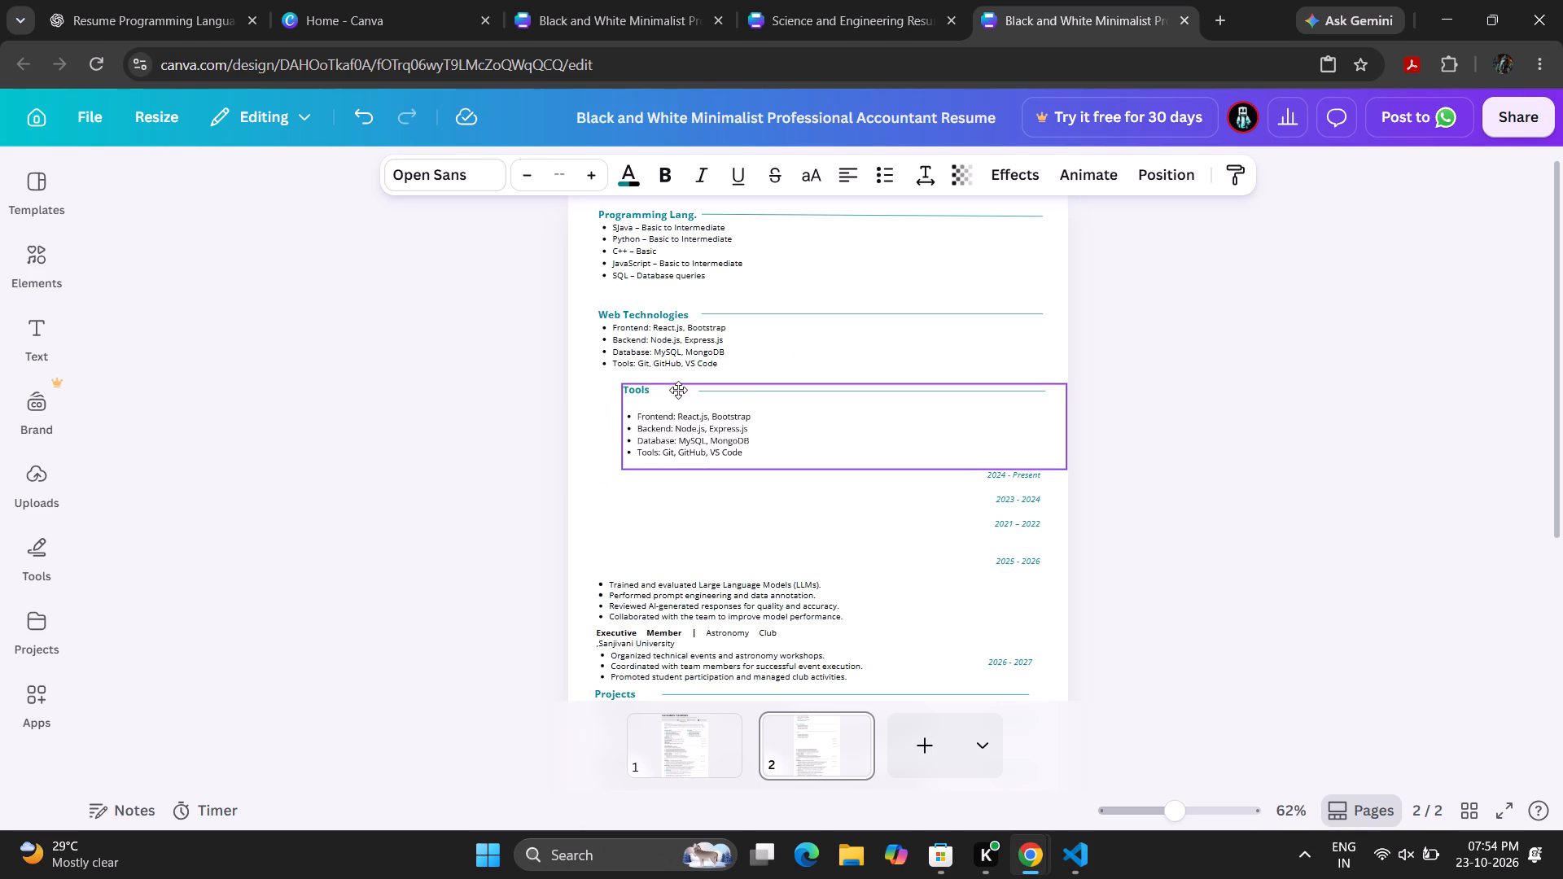
left_click_drag(678, 390, 653, 390)
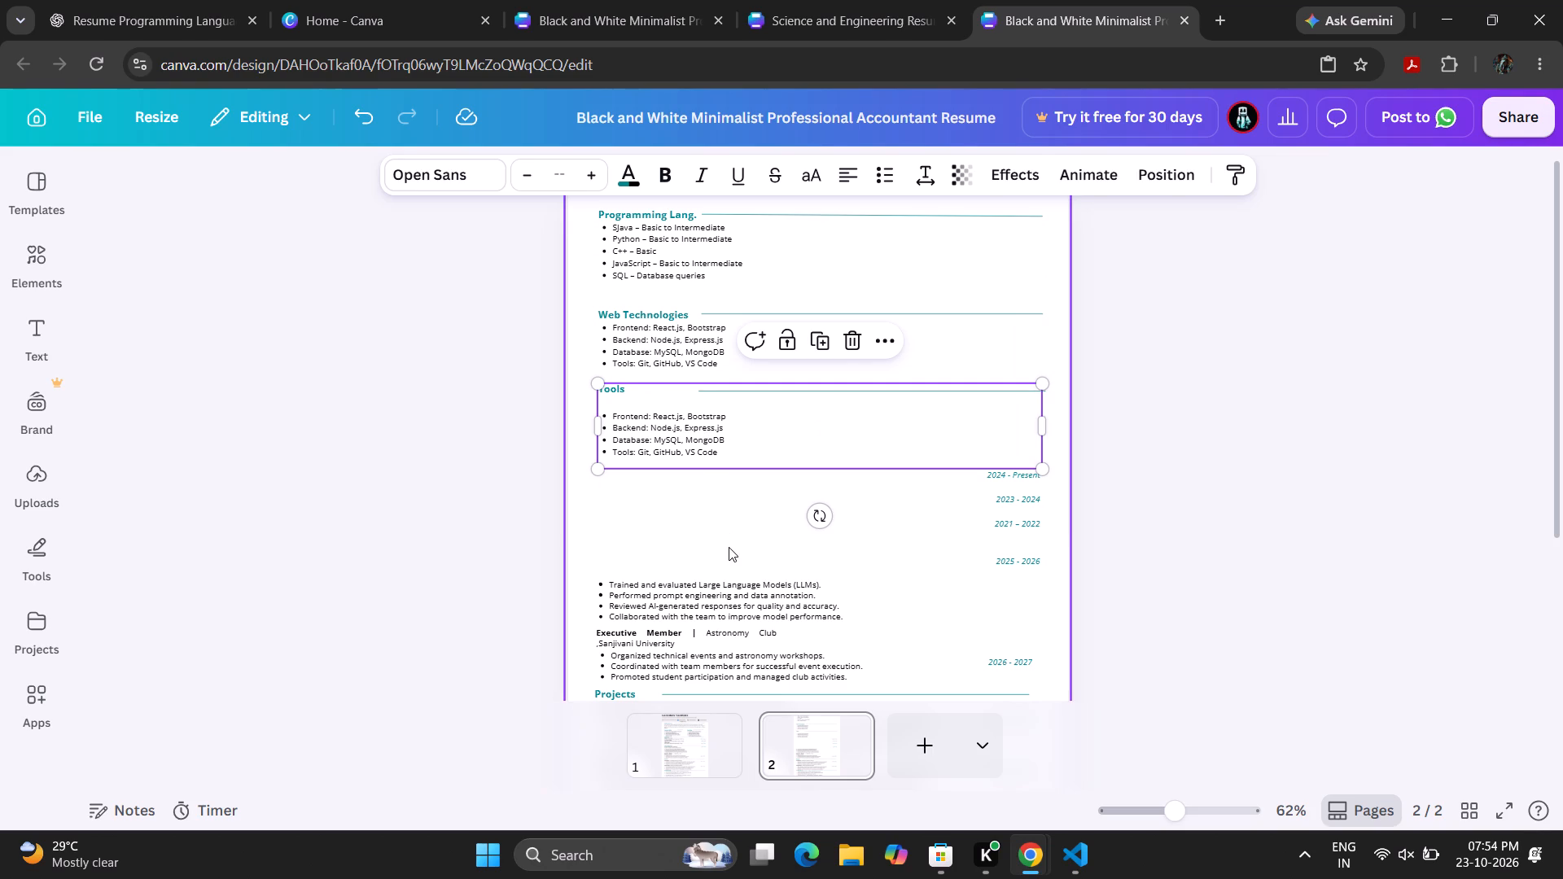
left_click(685, 523)
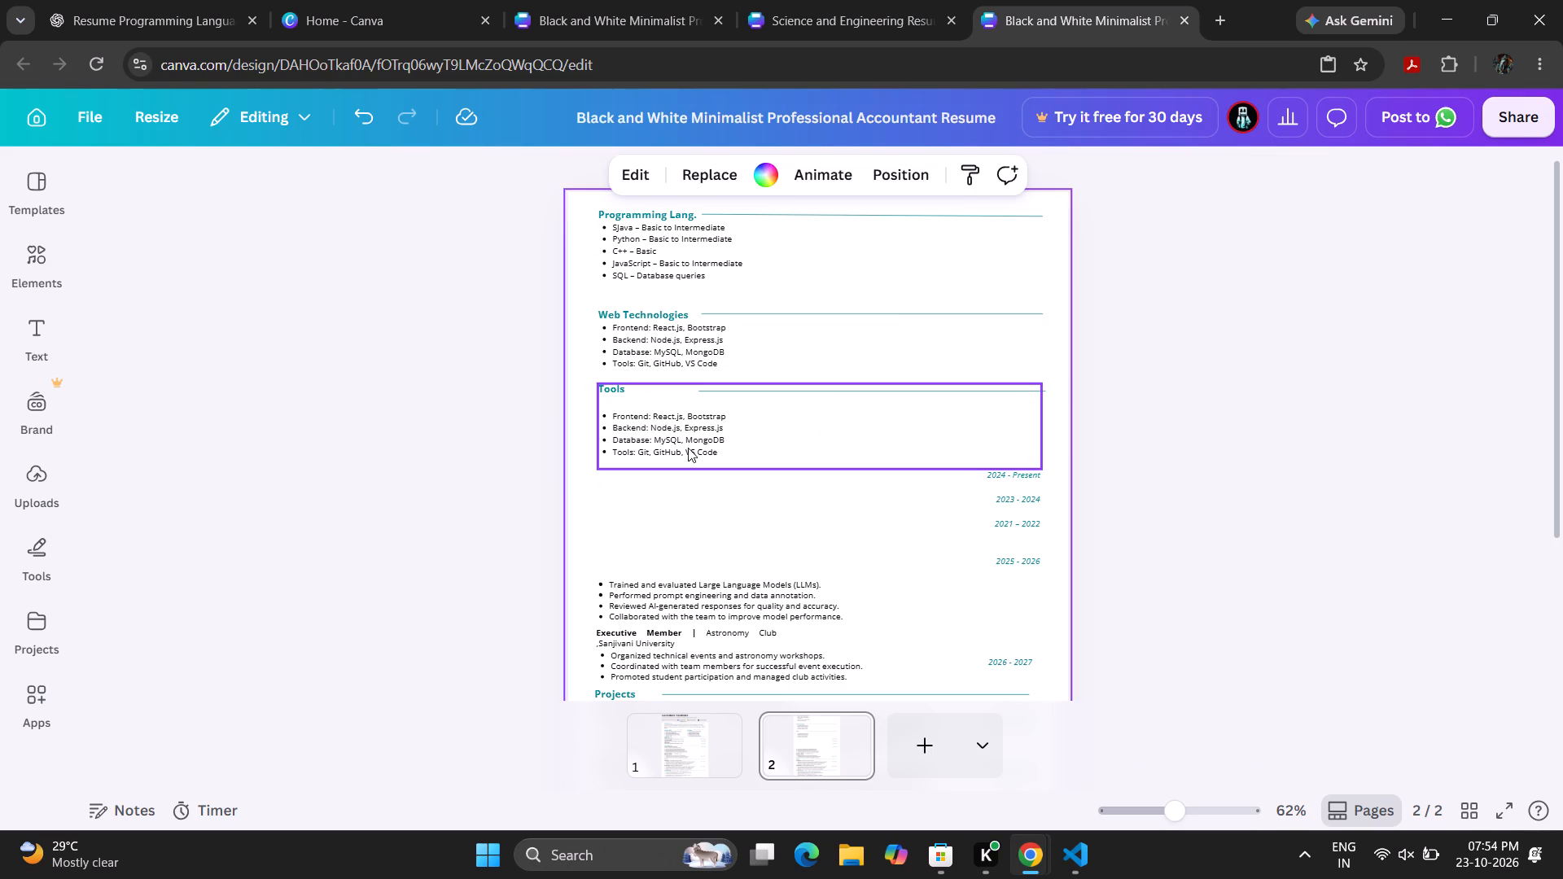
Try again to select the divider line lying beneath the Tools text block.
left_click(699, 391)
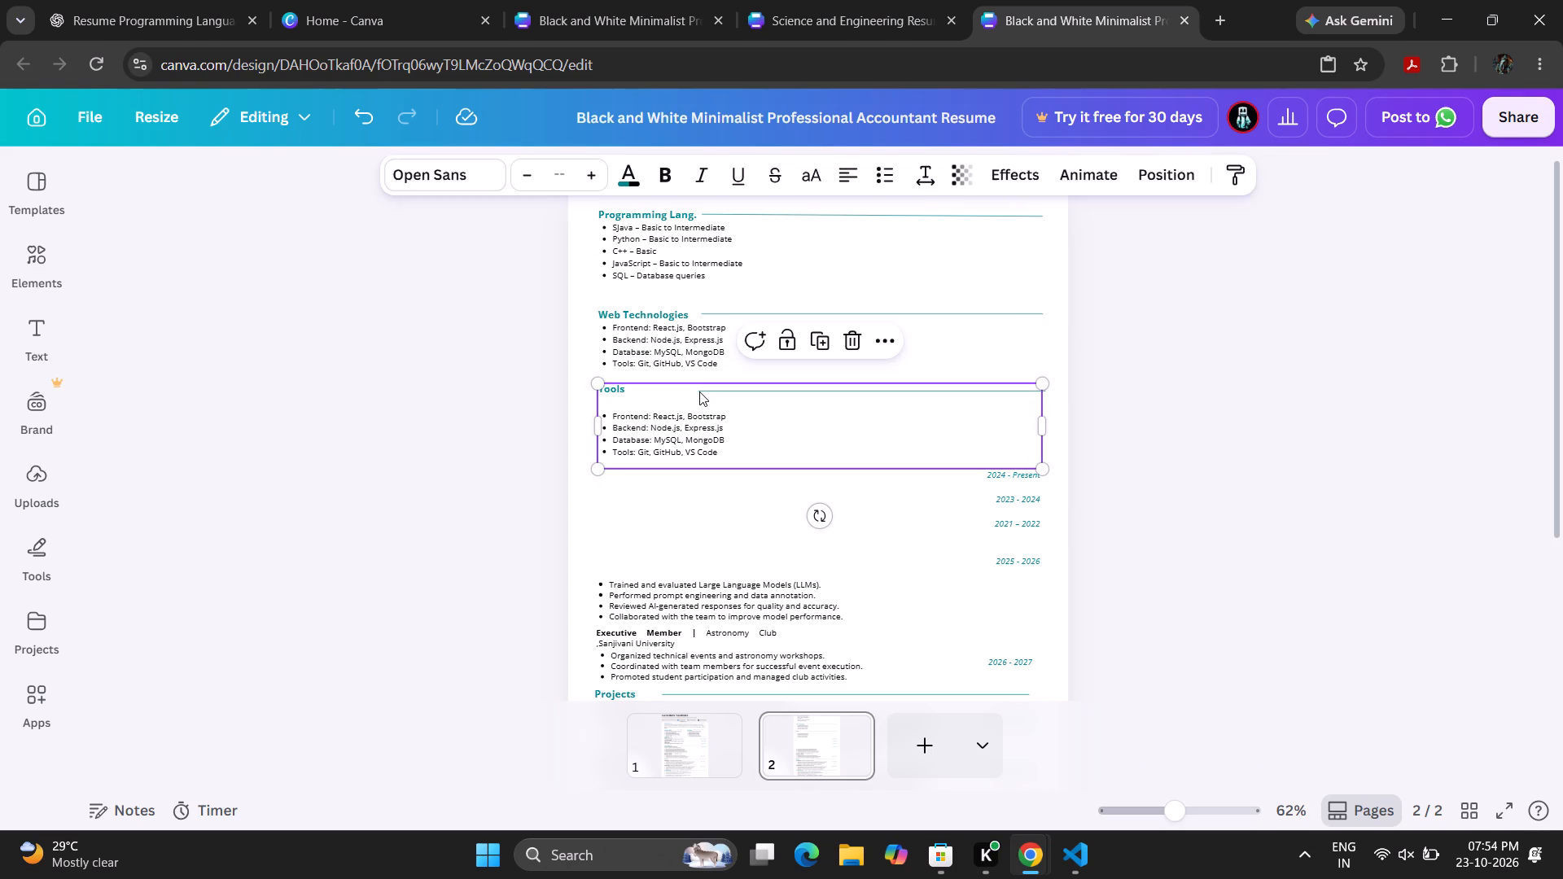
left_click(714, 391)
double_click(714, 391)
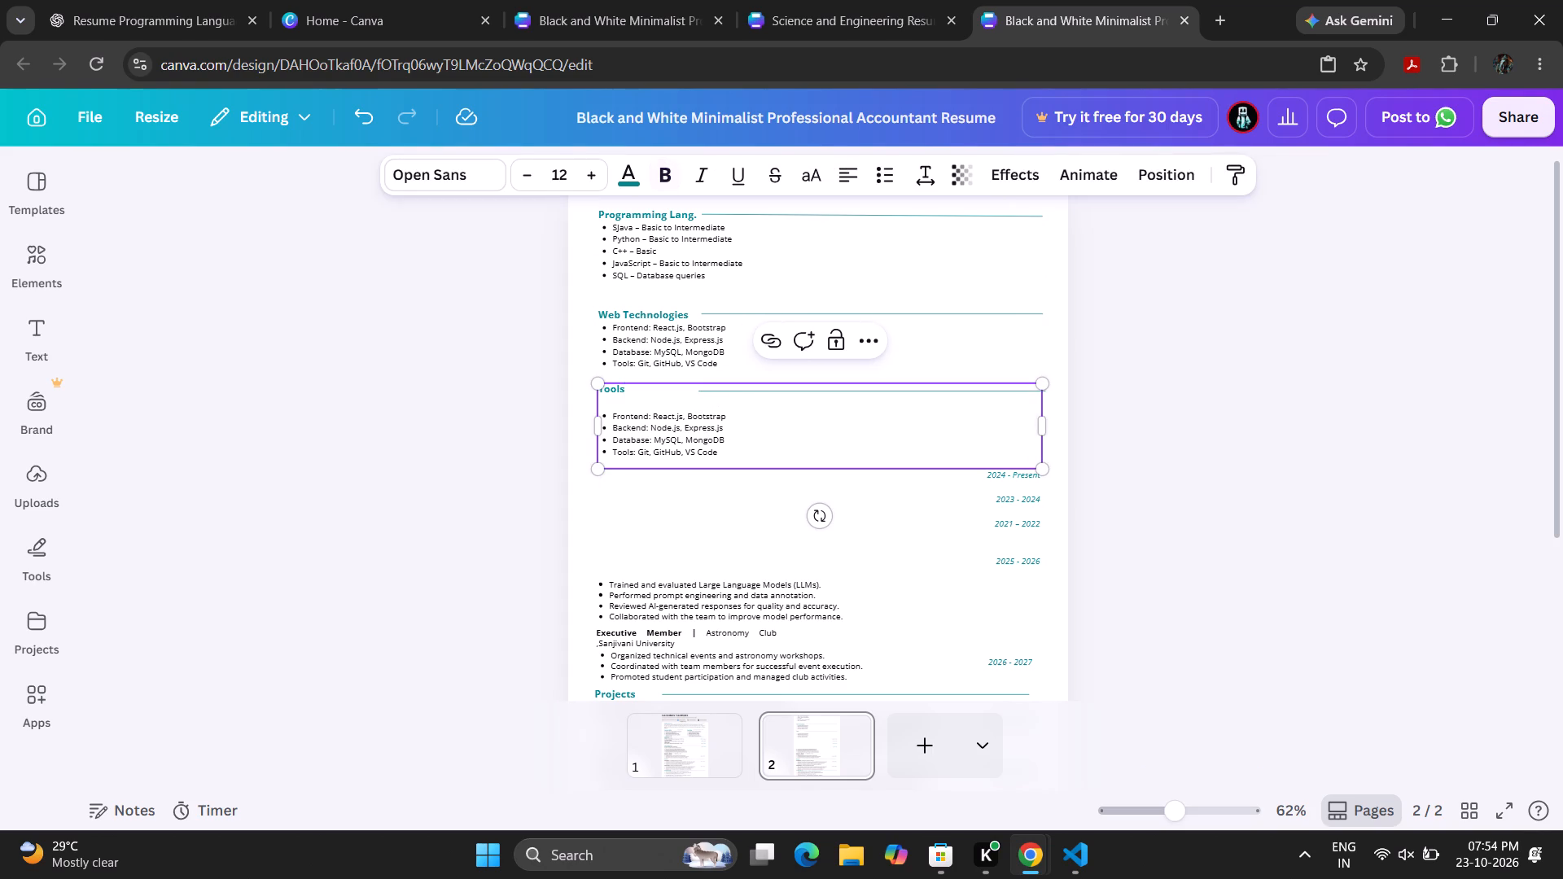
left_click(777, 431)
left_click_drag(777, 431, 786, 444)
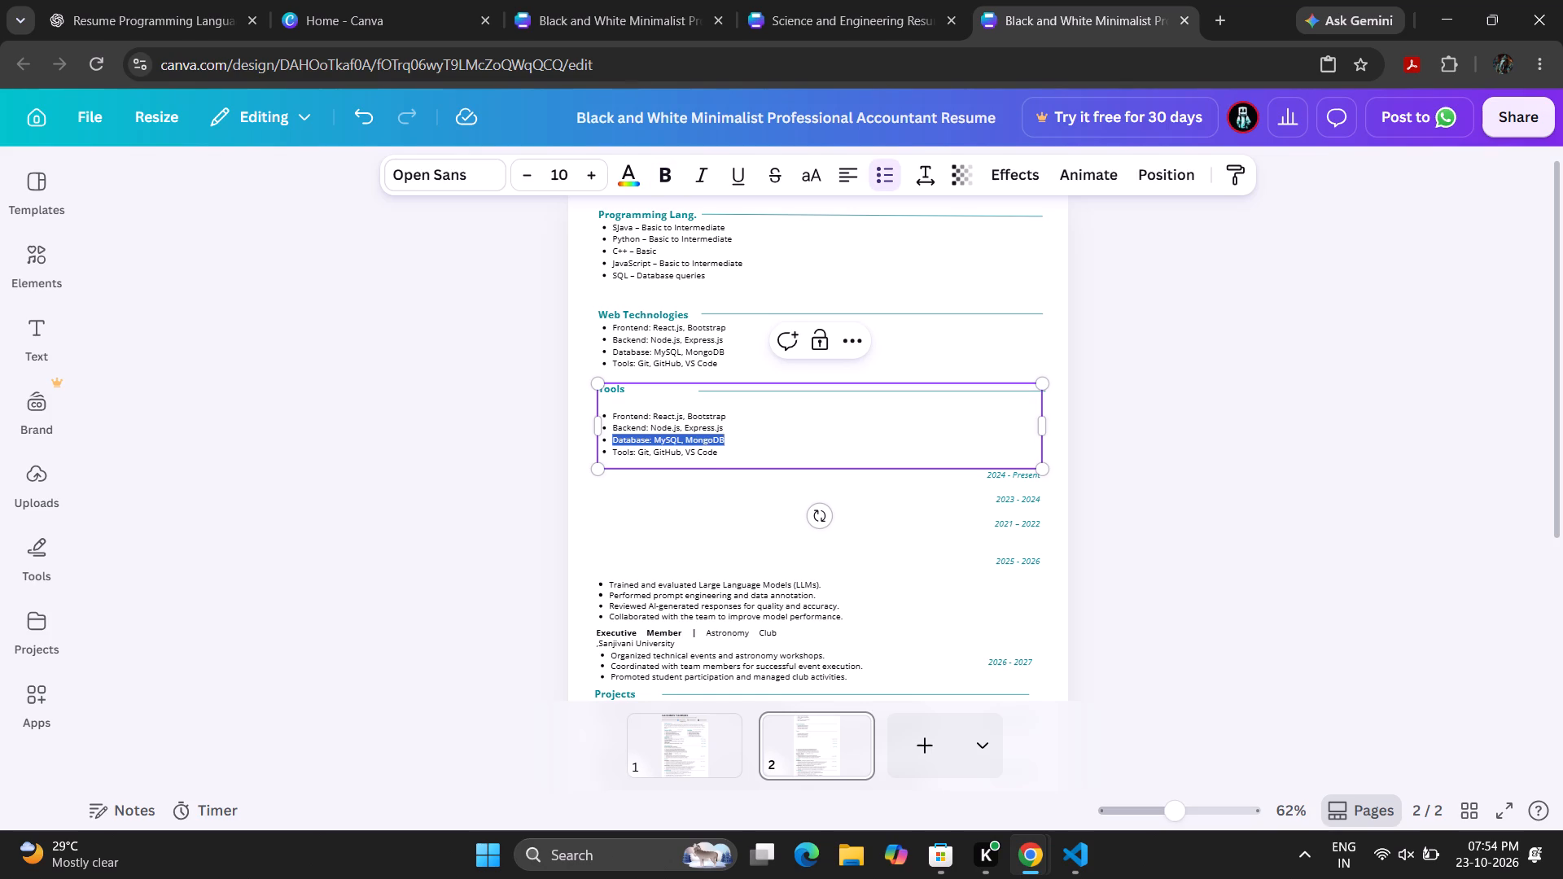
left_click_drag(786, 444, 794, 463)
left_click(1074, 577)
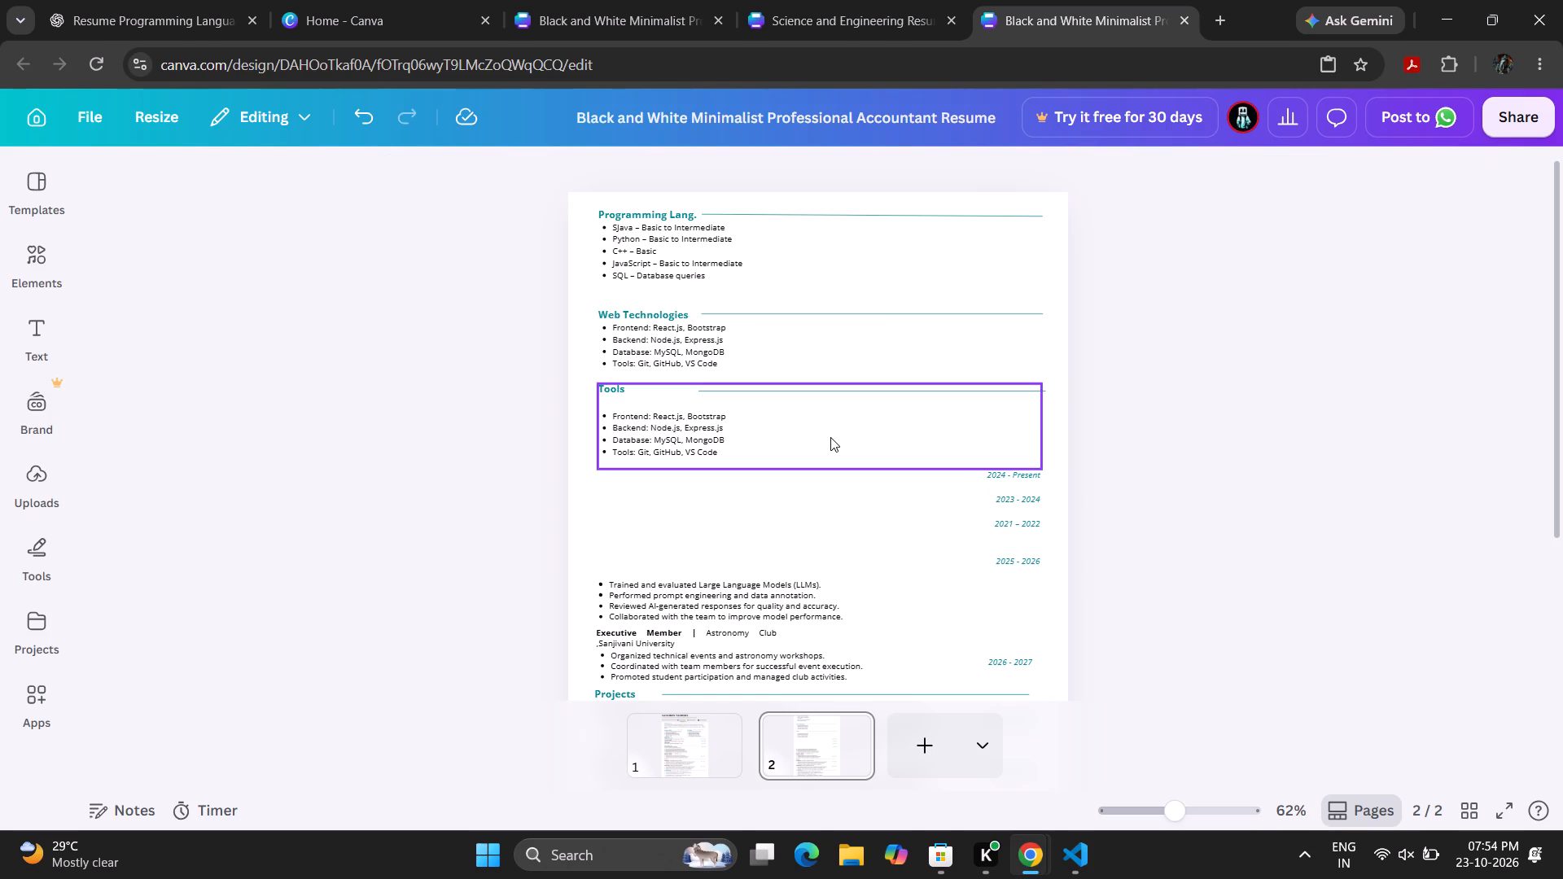
Move the Tools text block down off its divider line, then extend the line's left end to a width of about 17.6.
left_click_drag(830, 437, 866, 507)
left_click(725, 391)
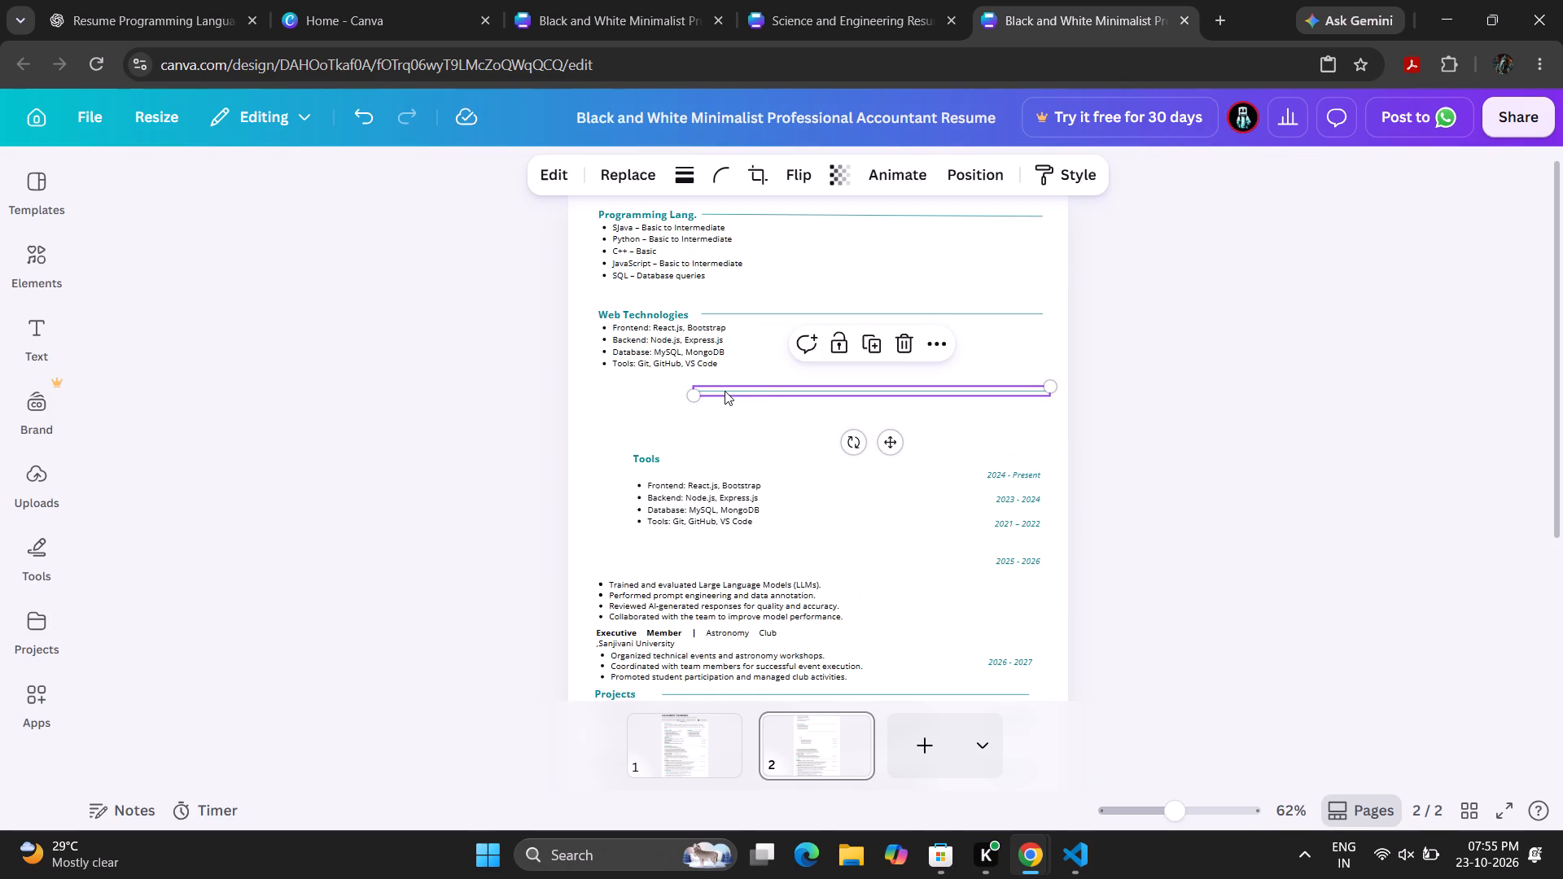
left_click_drag(690, 397, 649, 400)
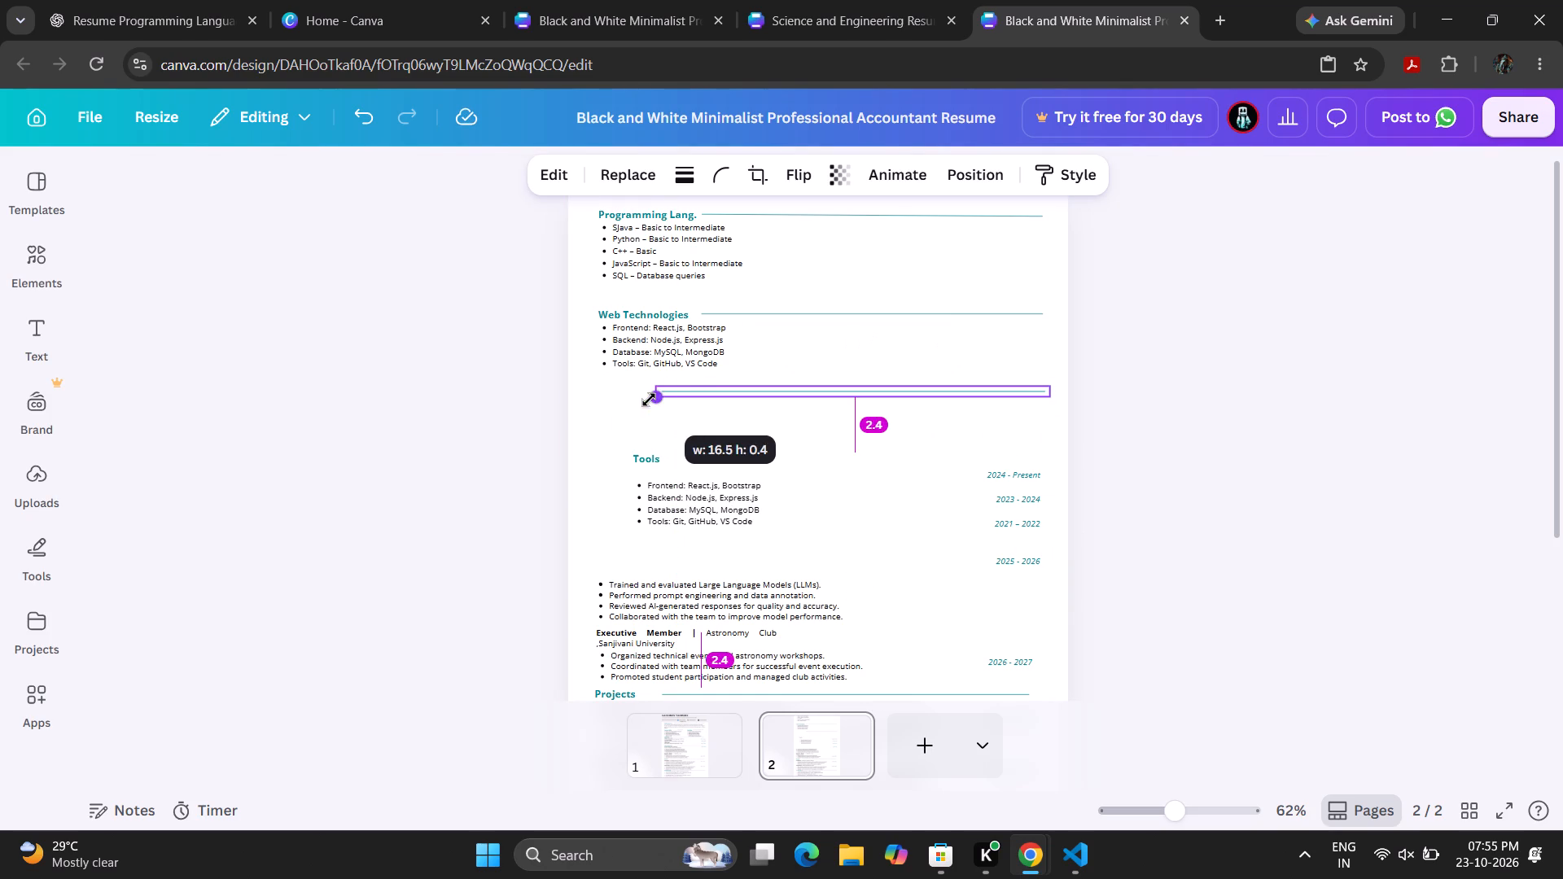
left_click_drag(649, 400, 628, 400)
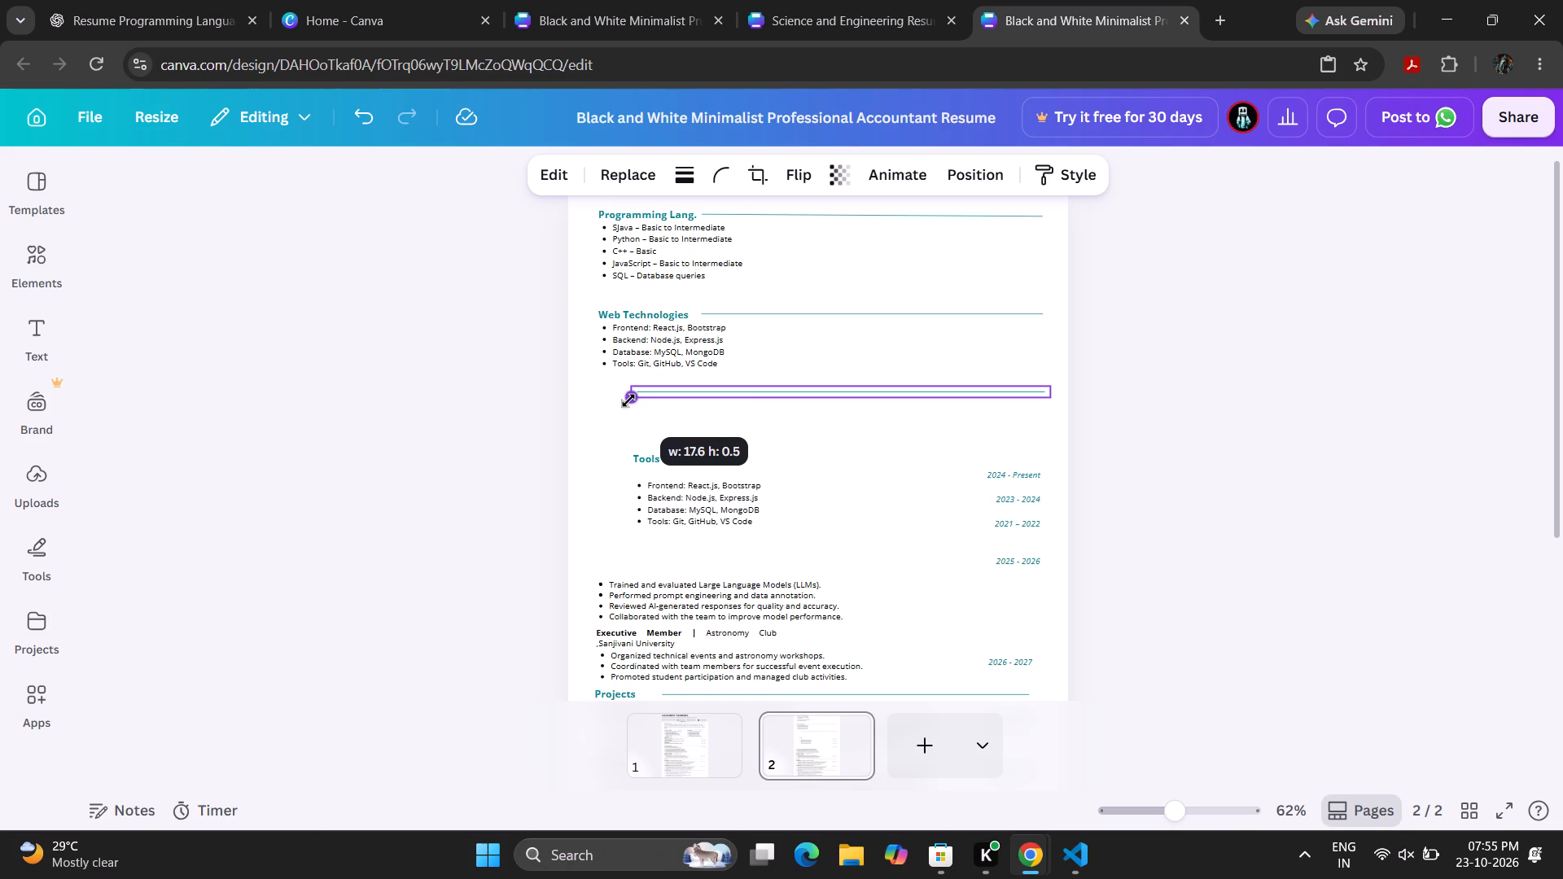
left_click_drag(628, 400, 630, 400)
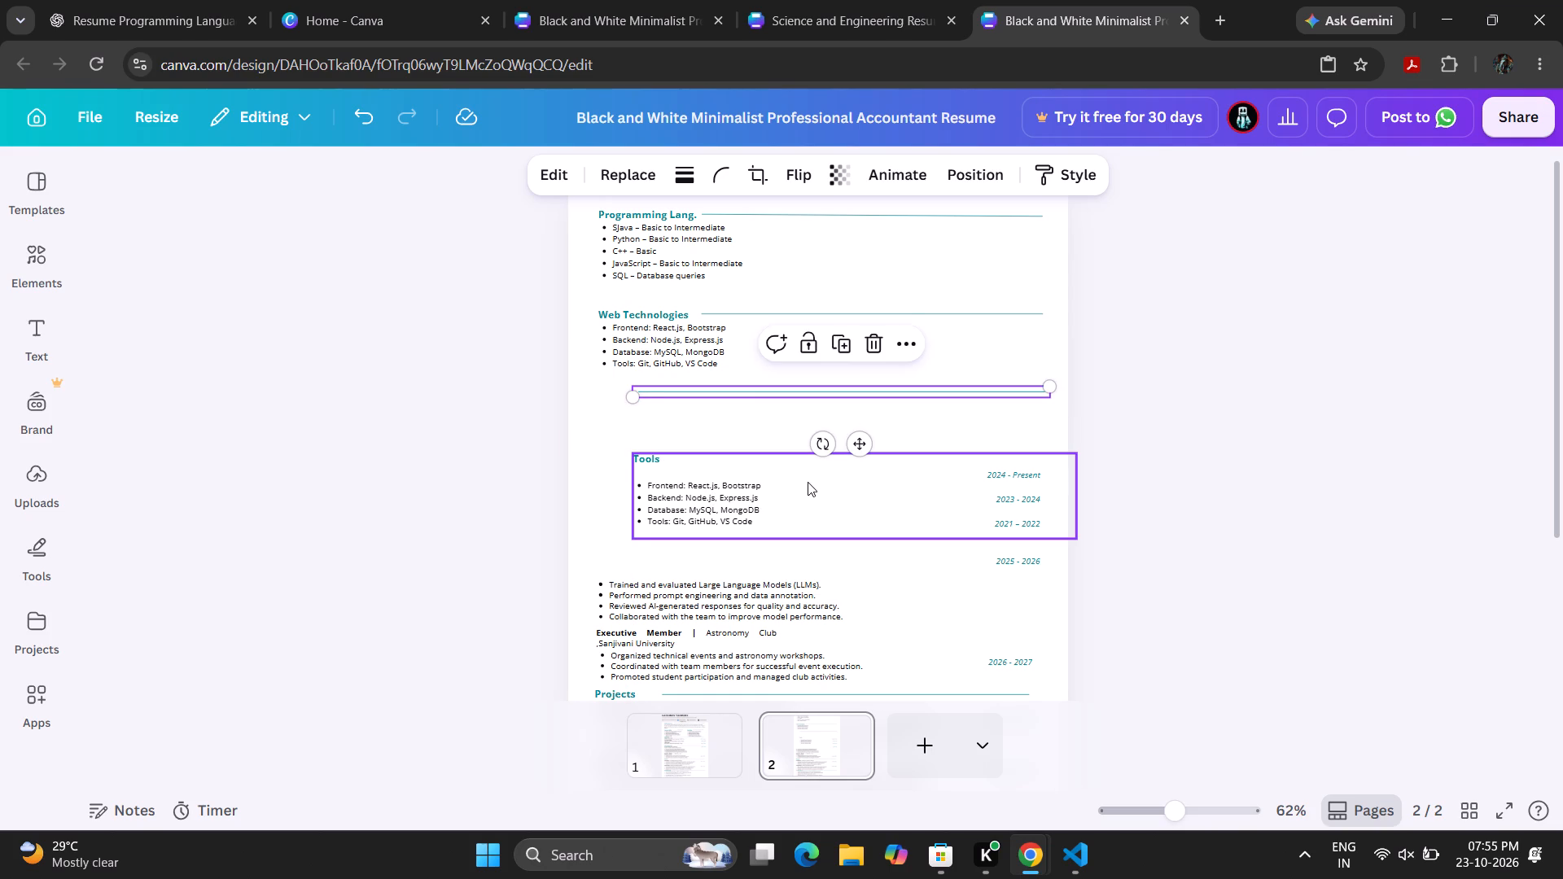
Move the Tools text block back up beside its lengthened divider line, aligning its left edge with the Web Technologies section.
left_click_drag(808, 482, 768, 415)
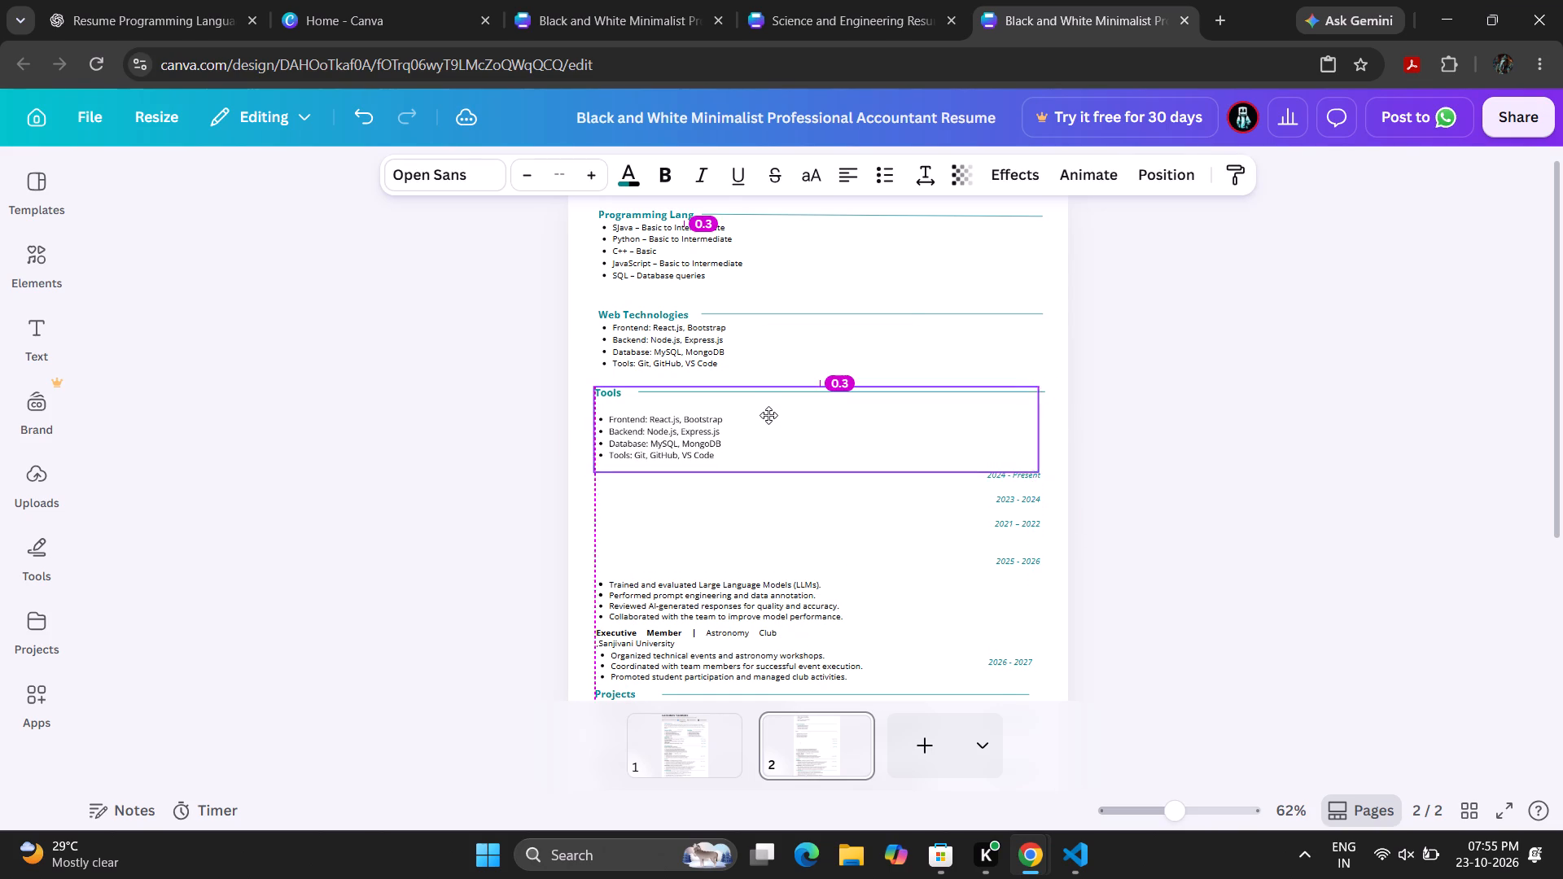
left_click_drag(768, 415, 775, 413)
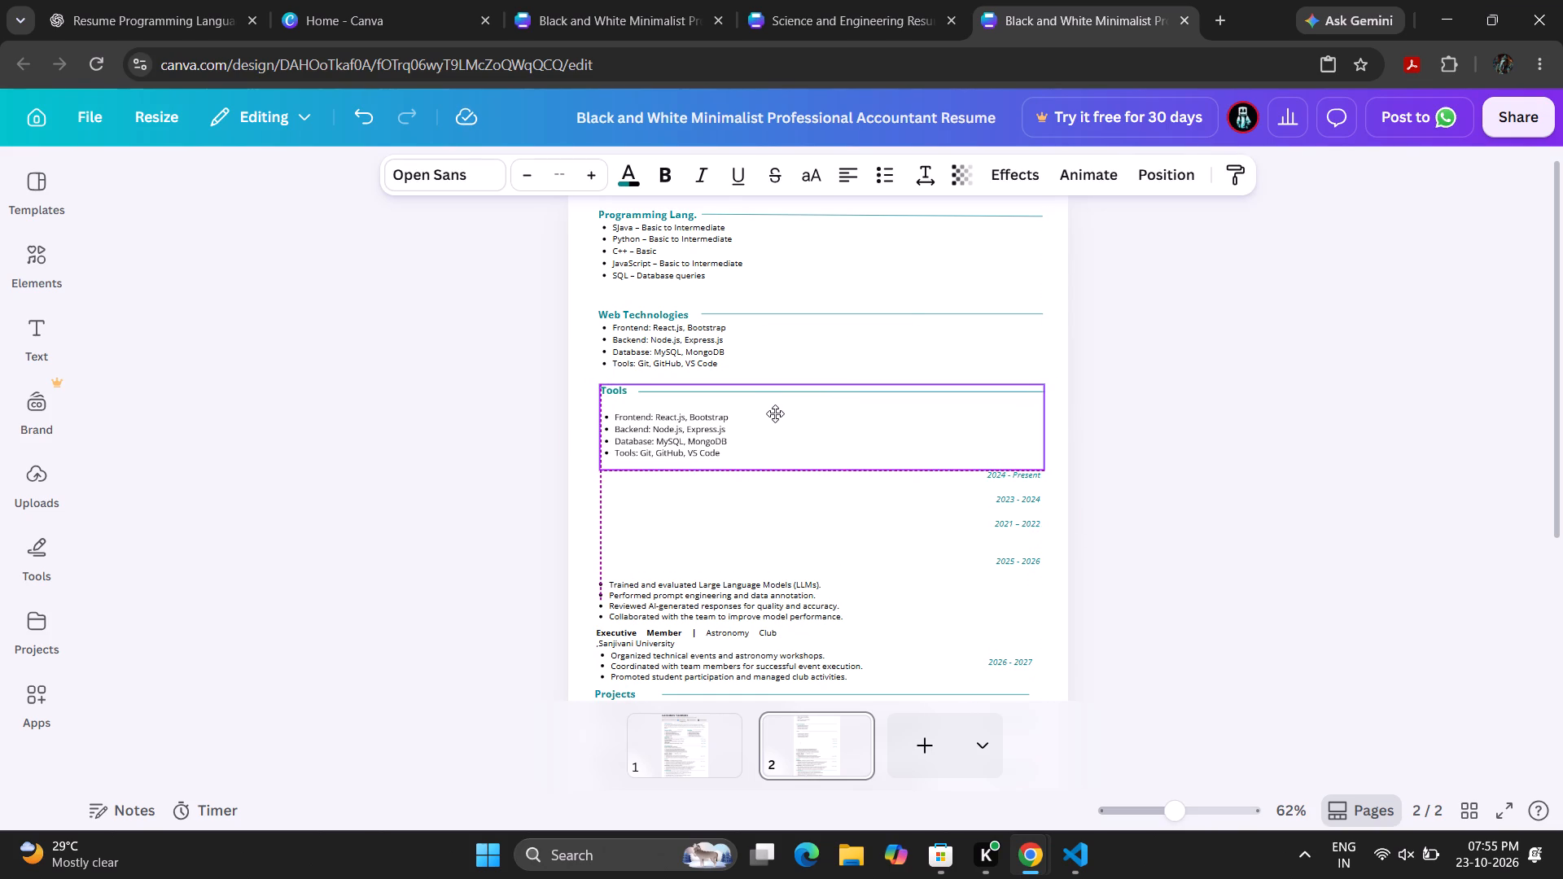
left_click_drag(775, 413, 770, 413)
left_click(913, 537)
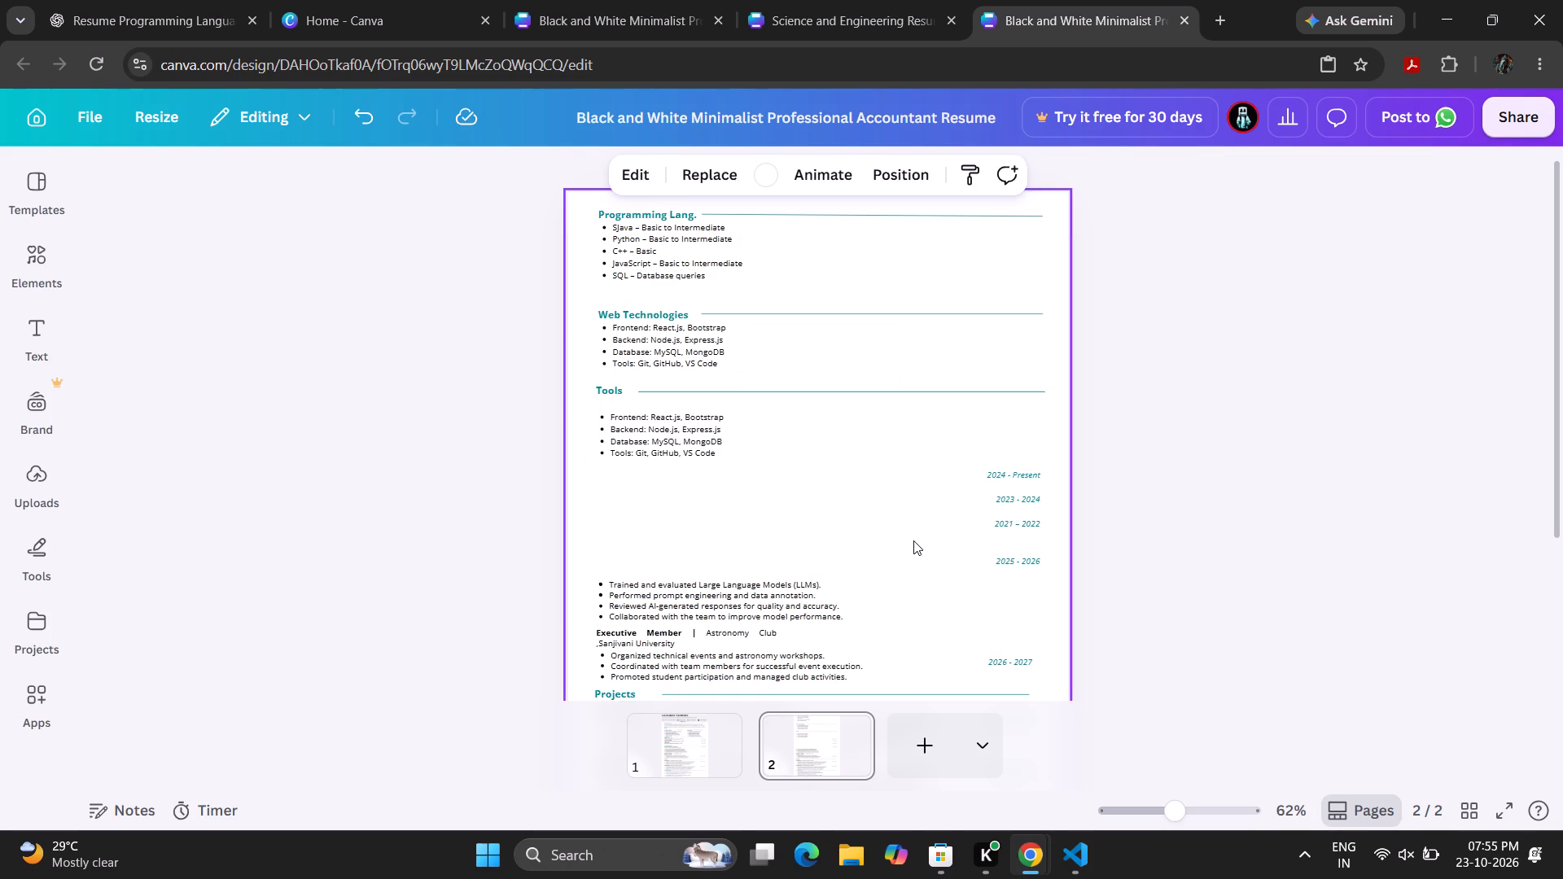
left_click(769, 421)
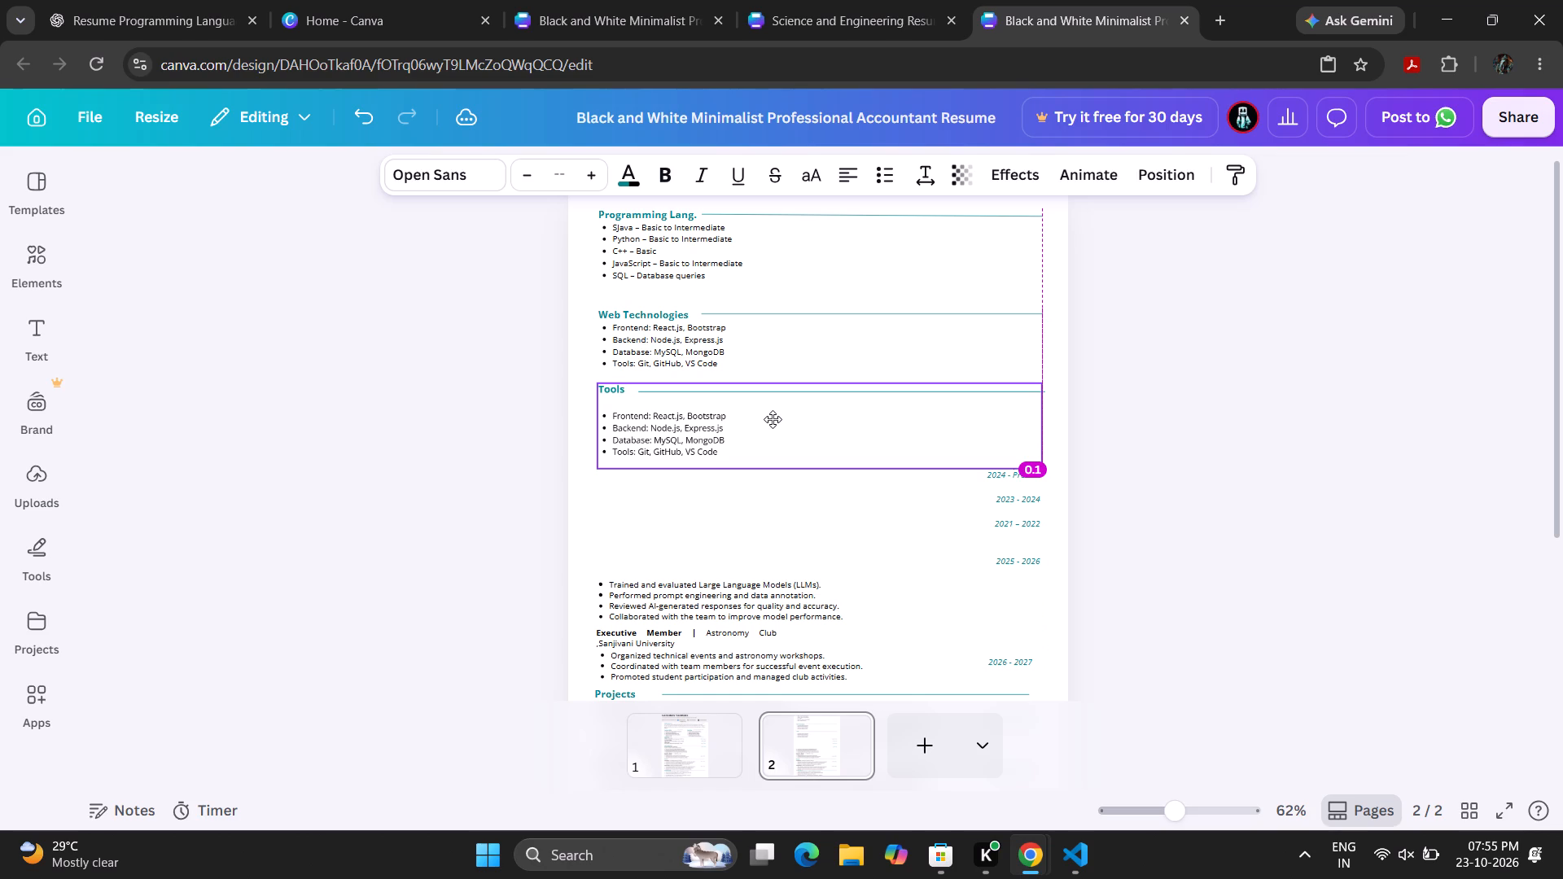